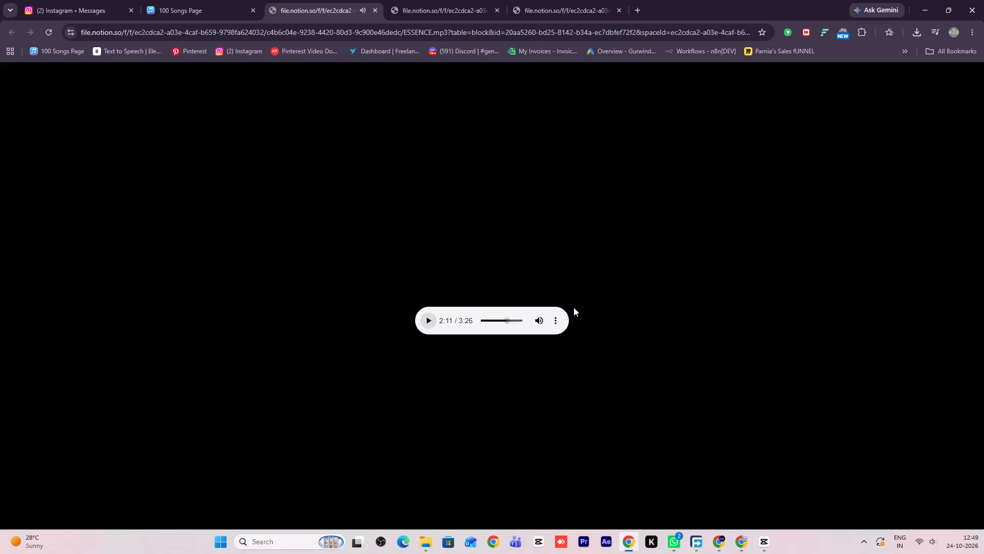
Download the ESSENCE.mp3 track from the browser audio player.
click(558, 320)
click(508, 295)
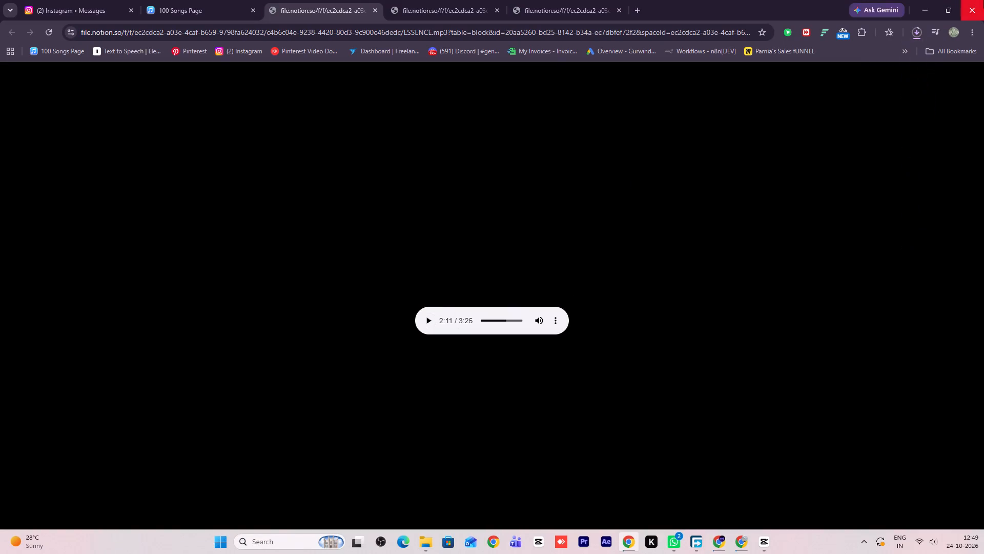
scroll(982, 123, up, 1)
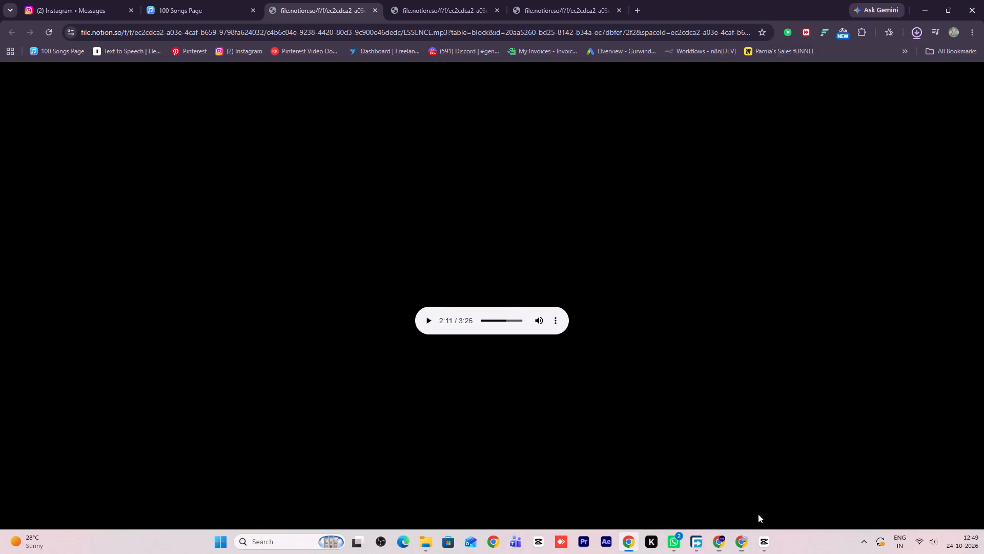
Switch to CapCut and add the downloaded ESSENCE.mp3 to an audio track beneath the main video.
double_click(760, 541)
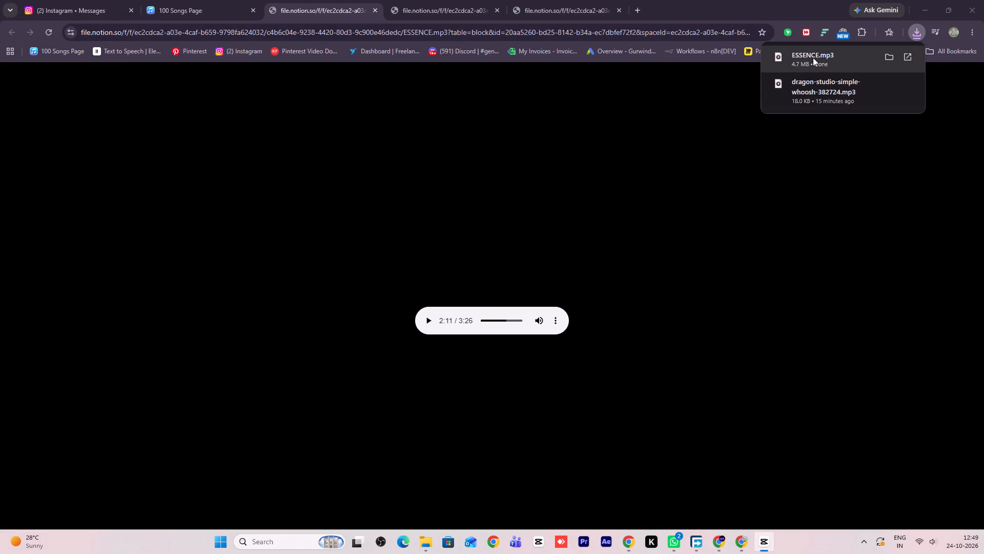
drag(813, 57, 759, 539)
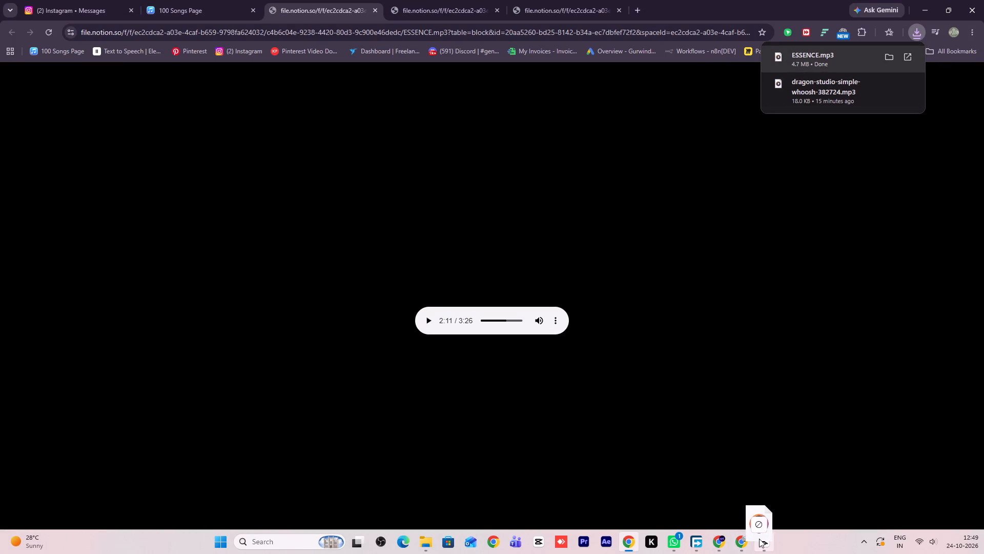
drag(759, 539, 130, 494)
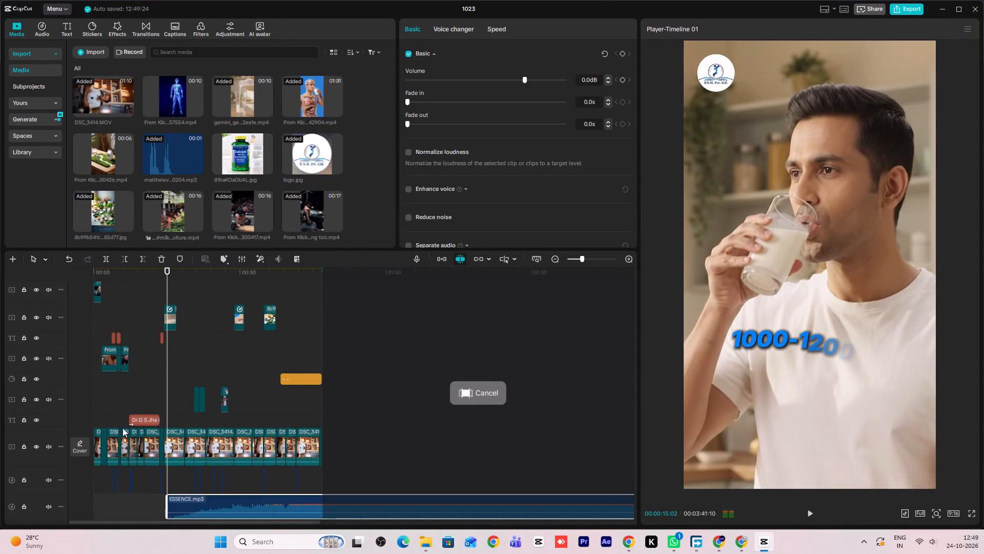
Split the ESSENCE.mp3 clip at 00:00:42:22 and delete the portion before the cut.
scroll(146, 474, down, 4)
click(305, 458)
key(space)
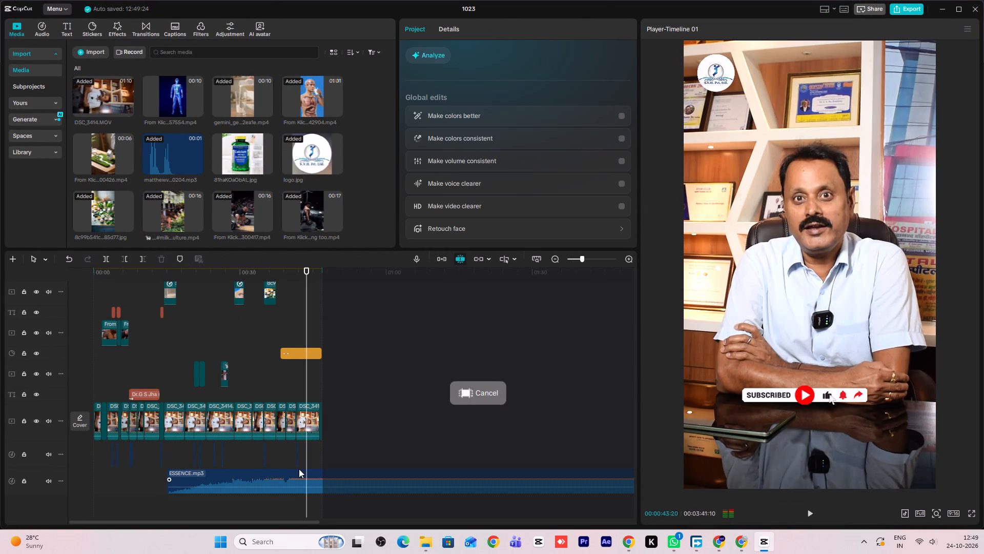
double_click(290, 459)
key(space)
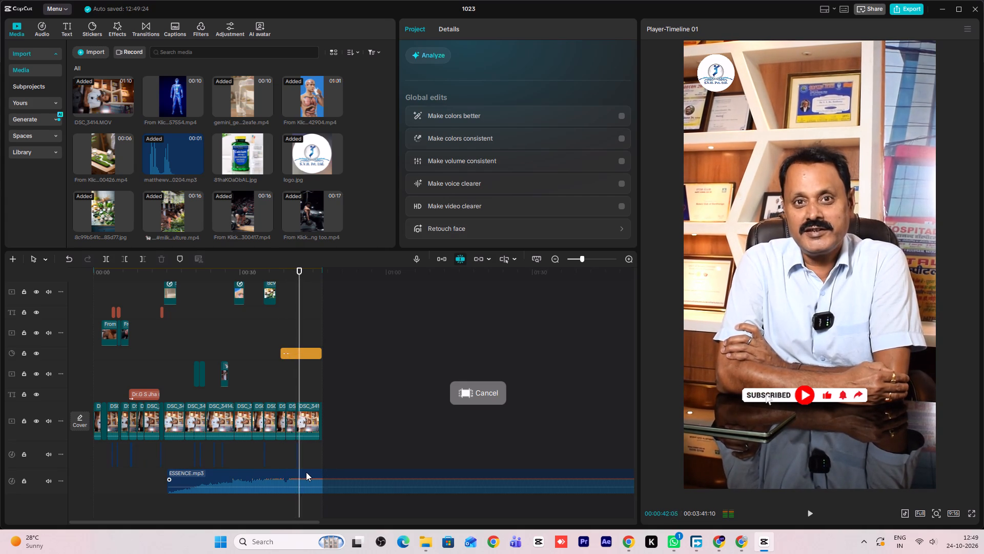
key(space)
click(307, 474)
key(ctrl+b)
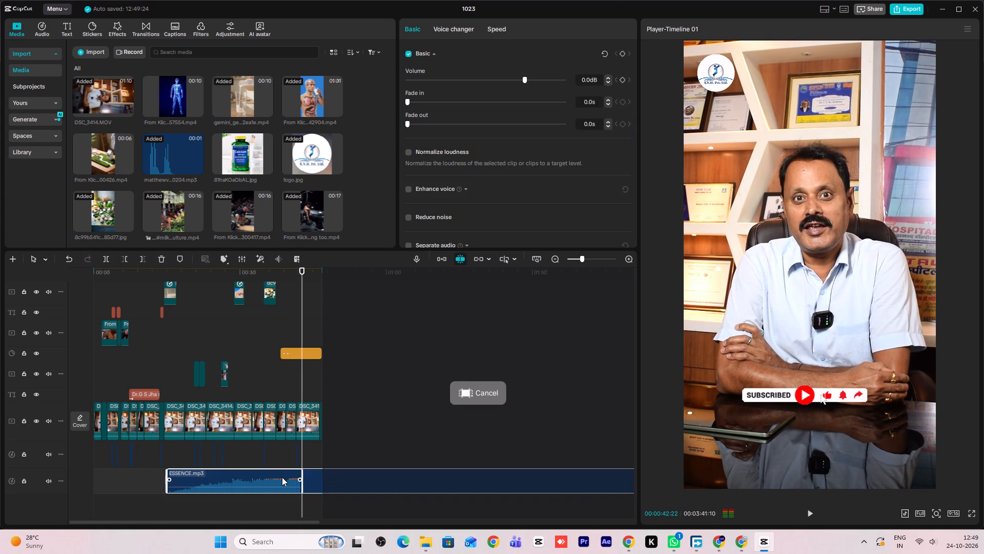
click(280, 477)
key(BackSpace)
Move the remaining ESSENCE.mp3 clip to the start of the timeline.
drag(321, 476, 125, 479)
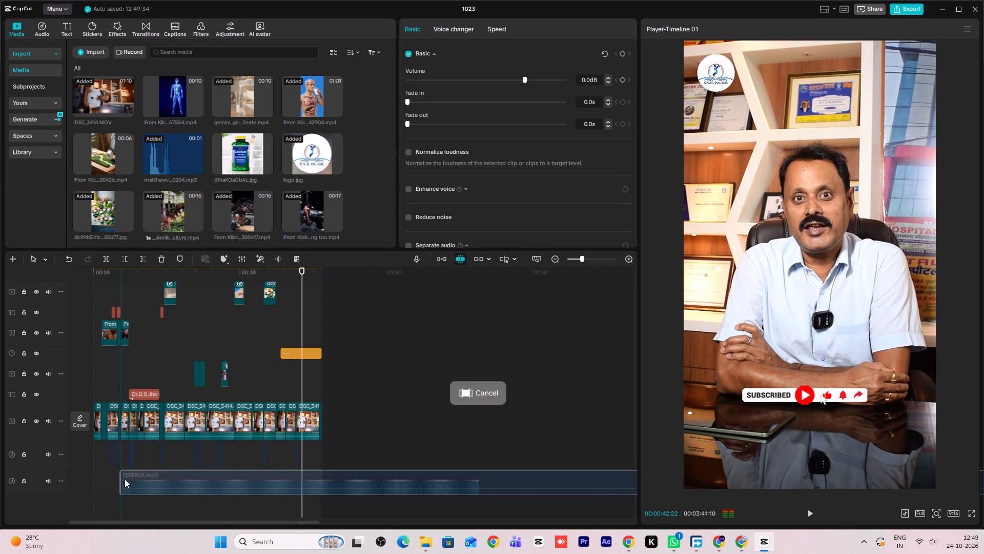
drag(125, 479, 115, 480)
Split the ESSENCE.mp3 clip at the end of the video, 00:00:46:26, and delete the excess after it.
click(102, 456)
drag(102, 456, 183, 471)
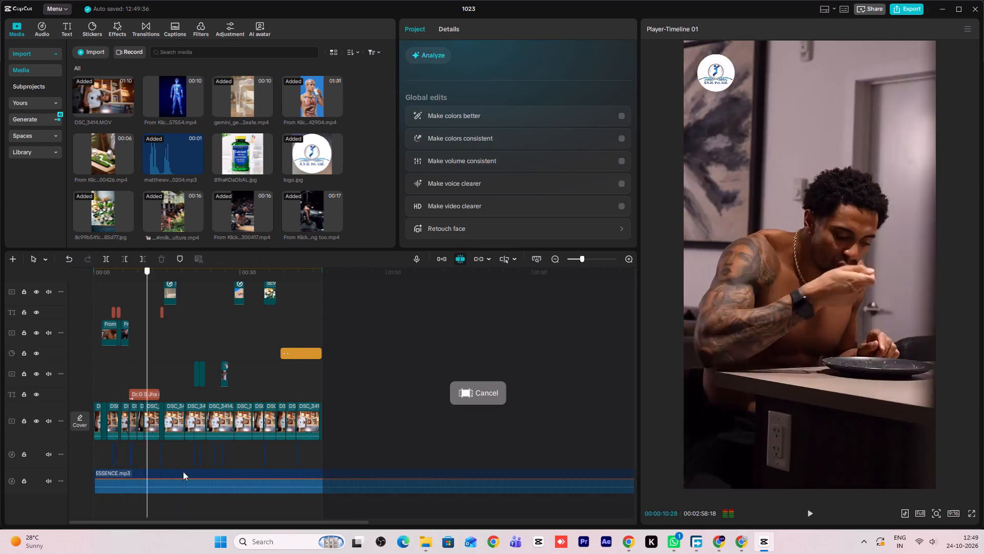
drag(183, 471, 321, 476)
click(328, 478)
ctrl+scroll(329, 507, up, 9)
ctrl+middle_drag(325, 498, 311, 454)
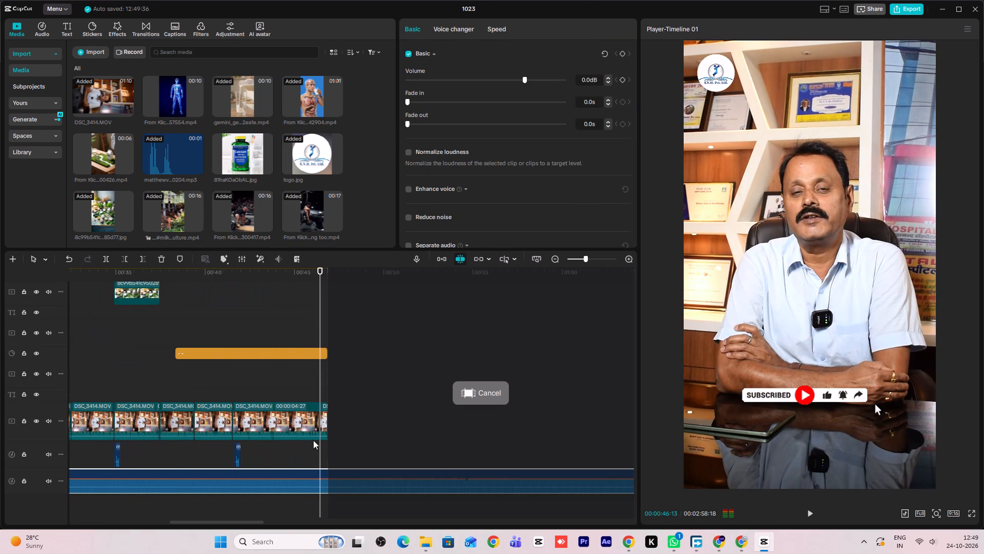
double_click(325, 460)
click(332, 480)
key(ctrl+b)
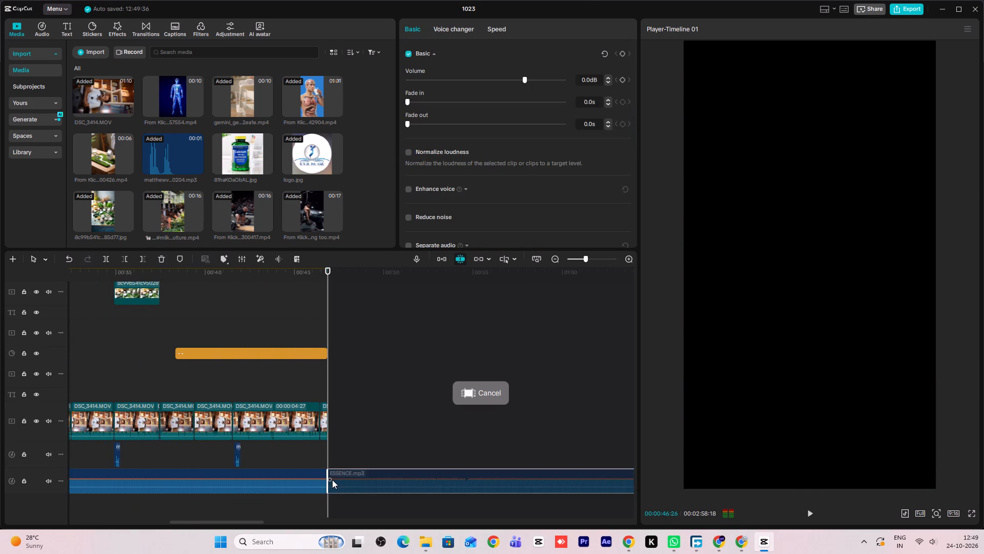
key(BackSpace)
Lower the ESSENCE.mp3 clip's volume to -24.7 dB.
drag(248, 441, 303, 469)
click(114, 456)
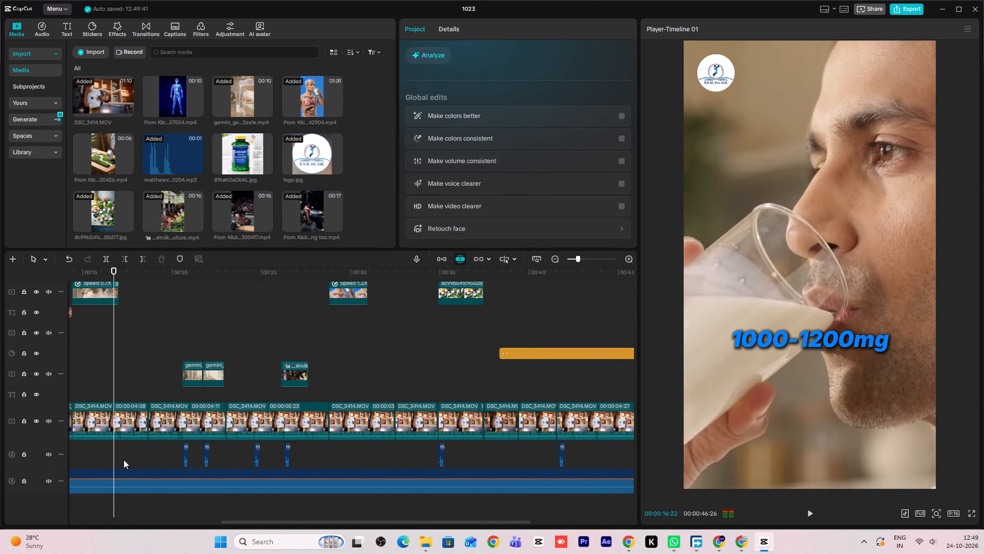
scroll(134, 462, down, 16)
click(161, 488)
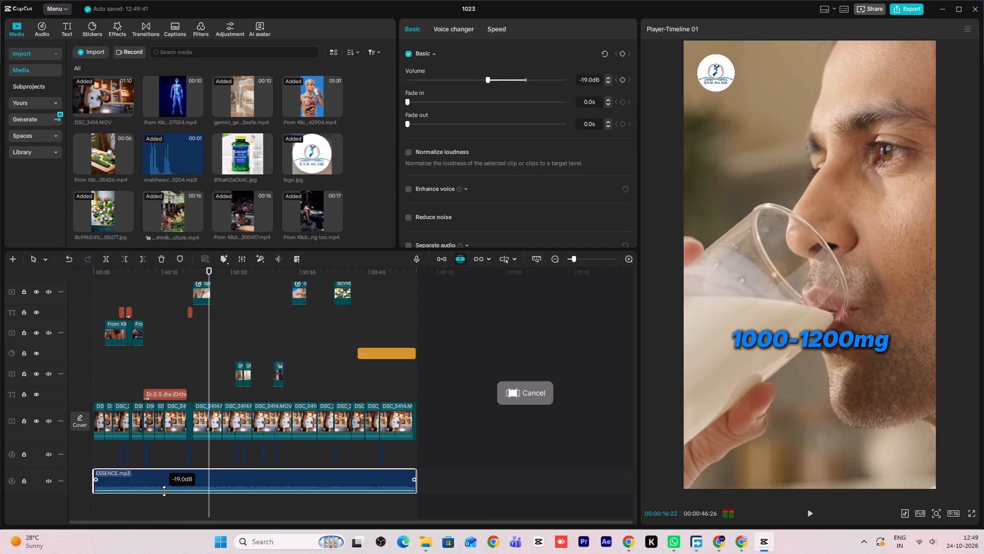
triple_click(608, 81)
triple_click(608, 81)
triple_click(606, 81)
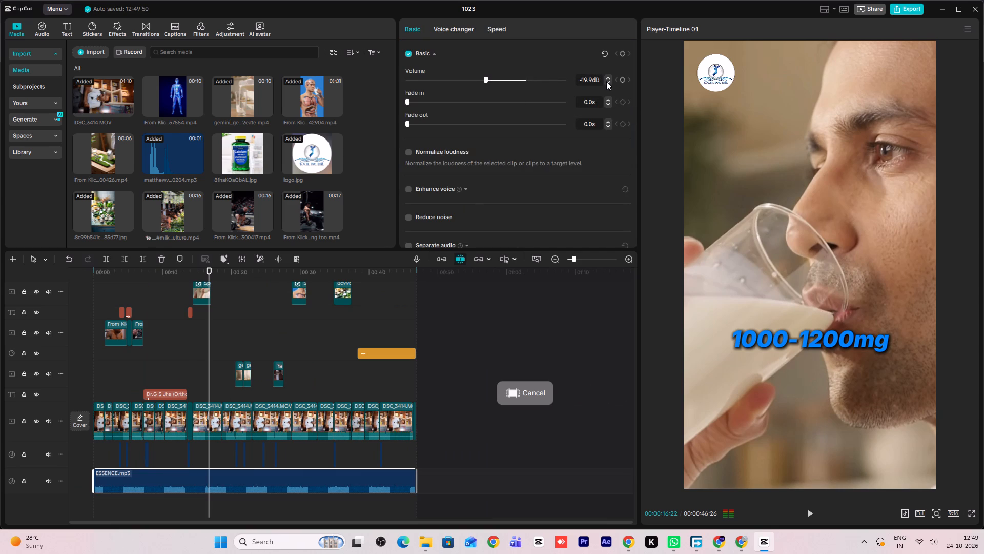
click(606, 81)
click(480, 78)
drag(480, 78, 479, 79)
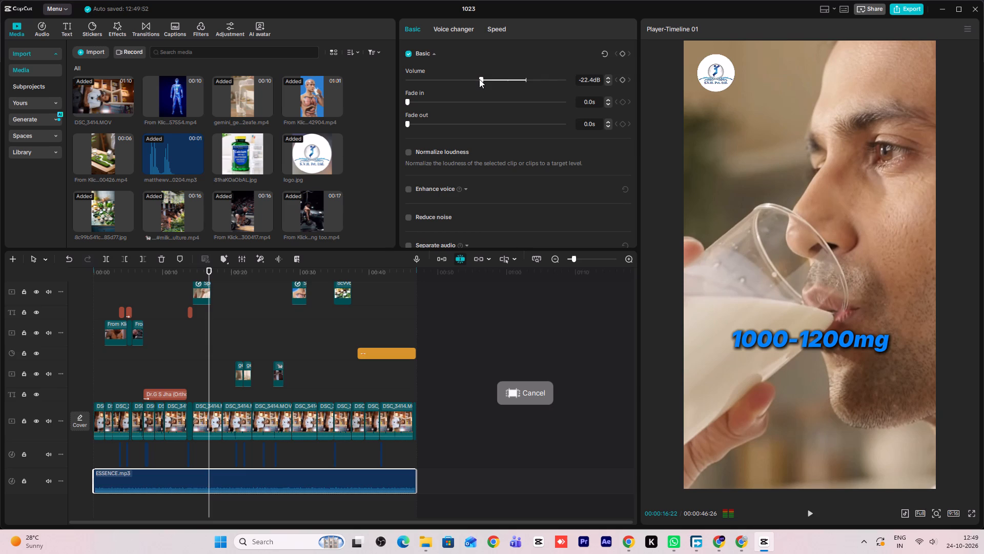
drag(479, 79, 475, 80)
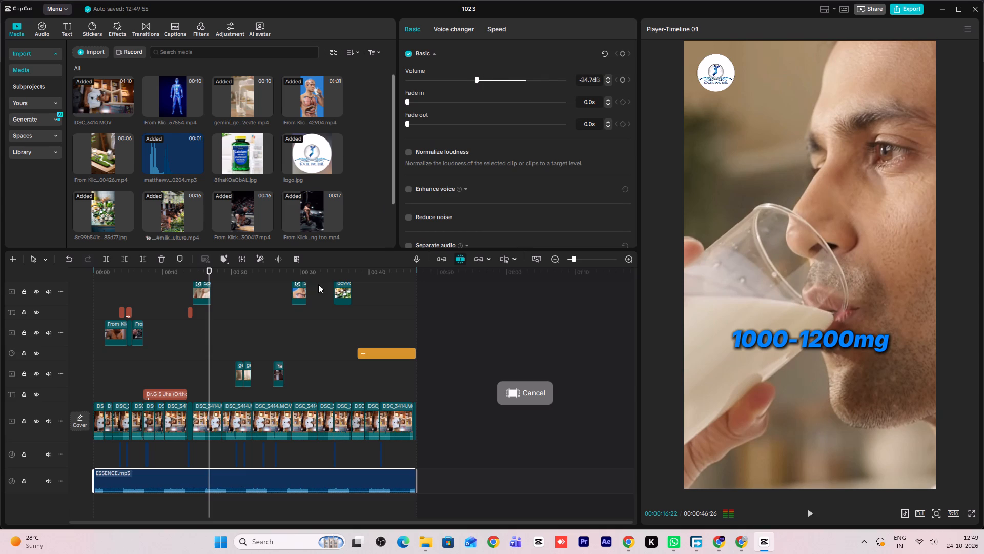
Play the video from the start and lower the ESSENCE.mp3 music volume to -29.0 dB while listening.
click(99, 378)
drag(99, 378, 90, 379)
key(space)
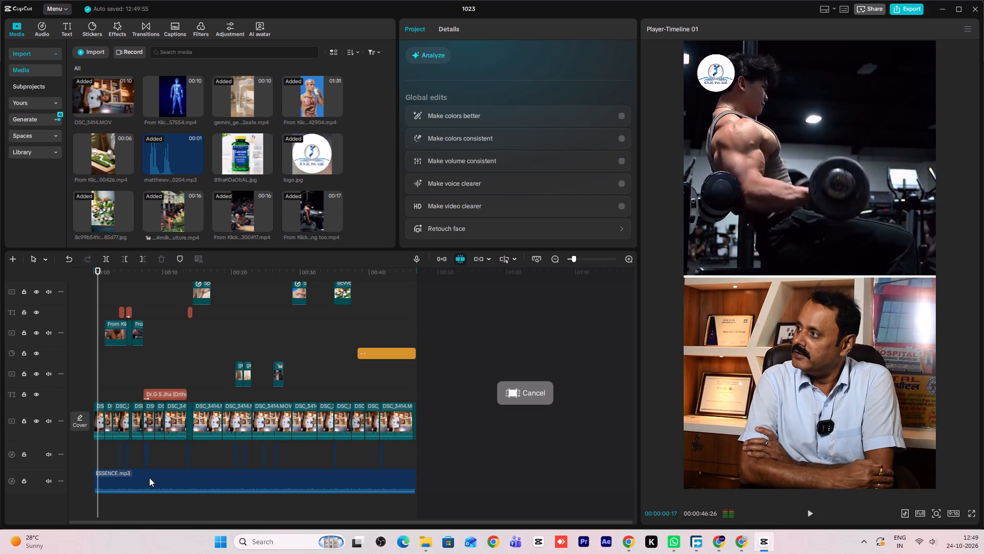
click(152, 488)
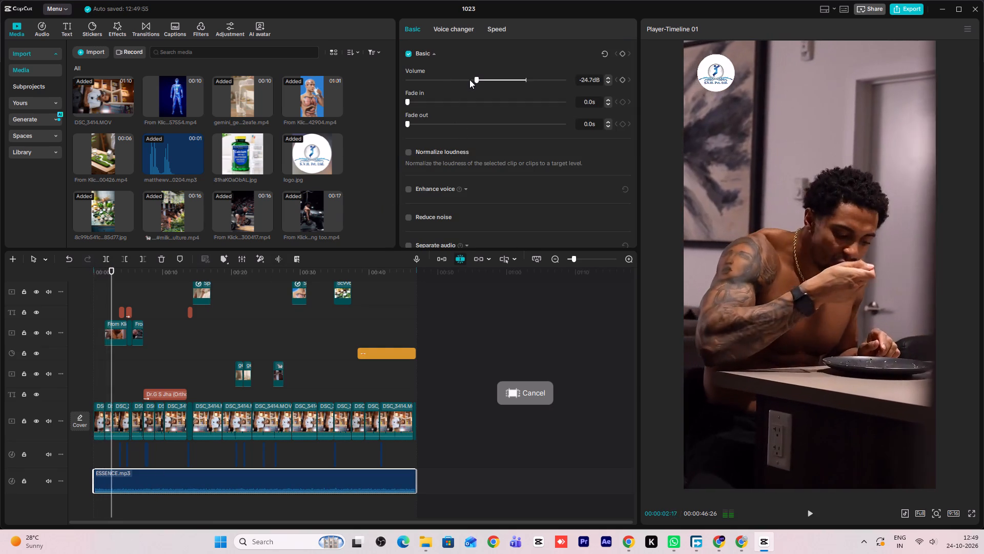
double_click(470, 76)
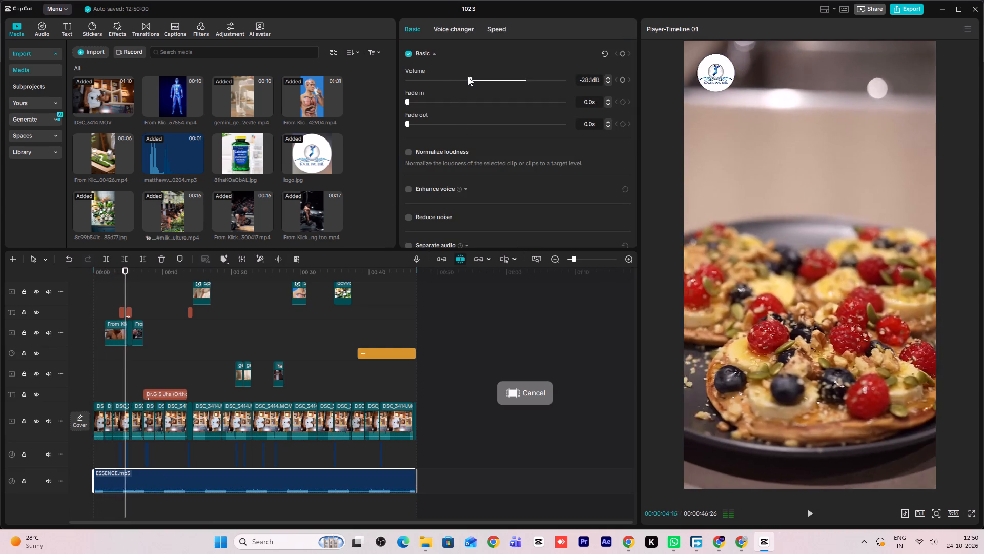
triple_click(608, 82)
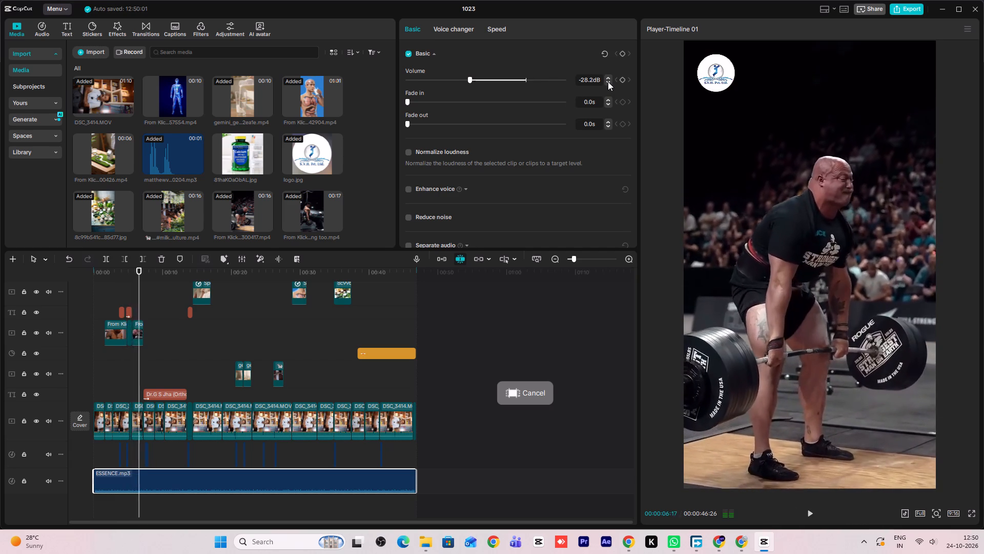
click(608, 82)
double_click(608, 82)
triple_click(606, 81)
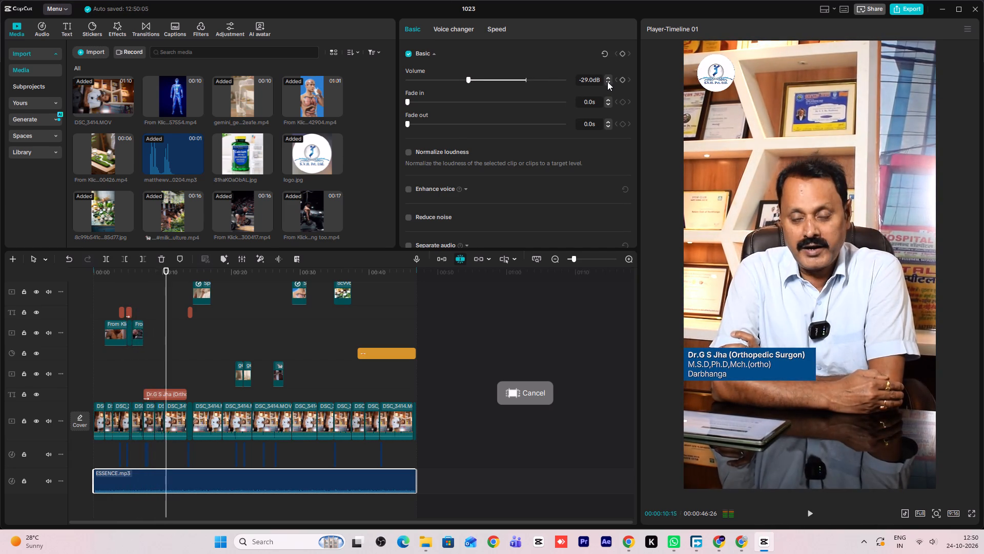
click(607, 82)
double_click(608, 78)
click(607, 82)
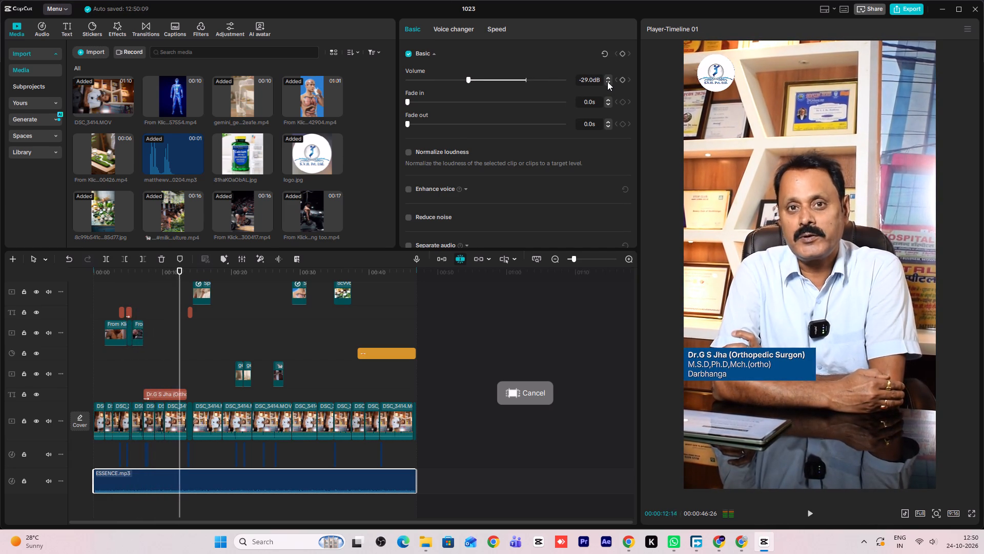
click(607, 82)
click(608, 76)
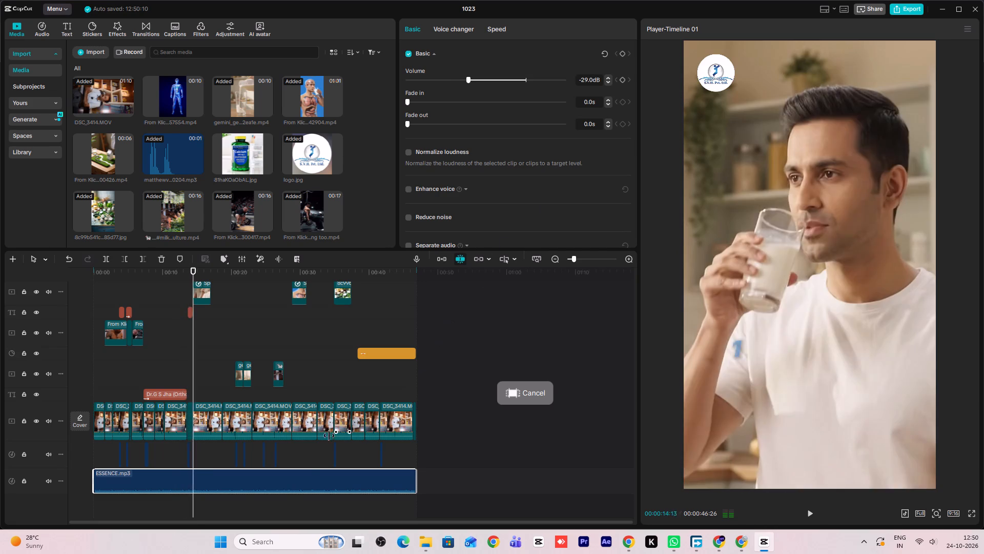
Play back the timeline from about 13 seconds onward to check the music balance against the speech and B-roll.
double_click(189, 375)
key(space)
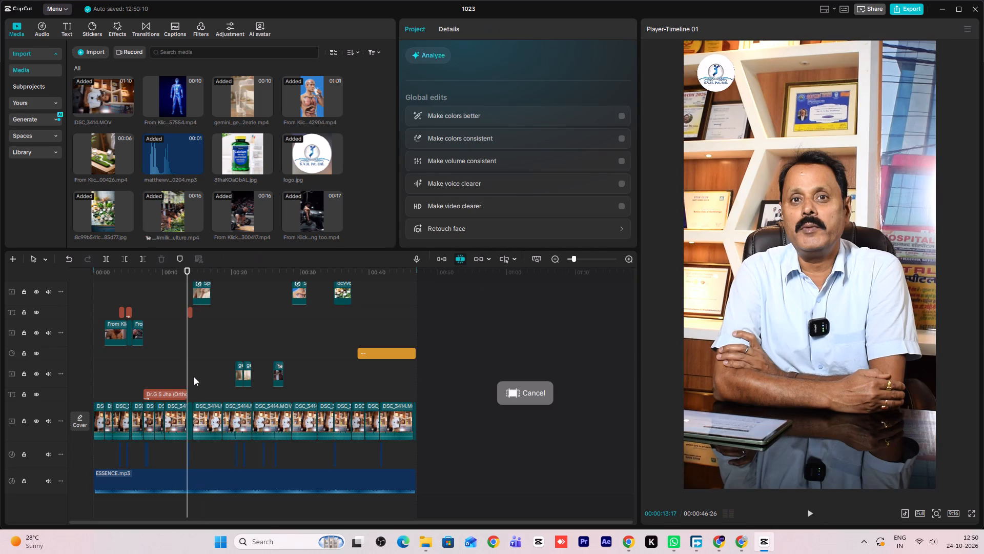
key(space)
key(space)
key(space)
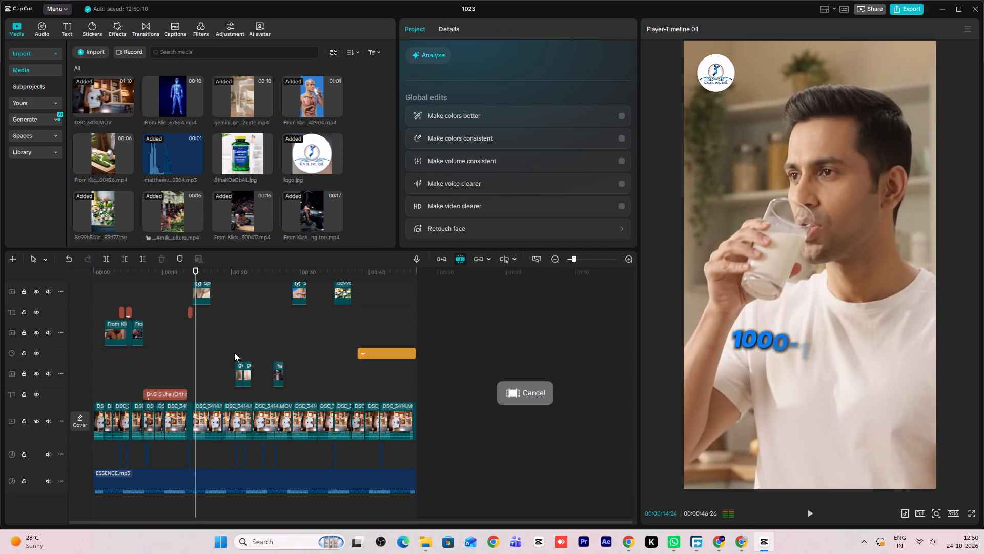
click(234, 352)
key(space)
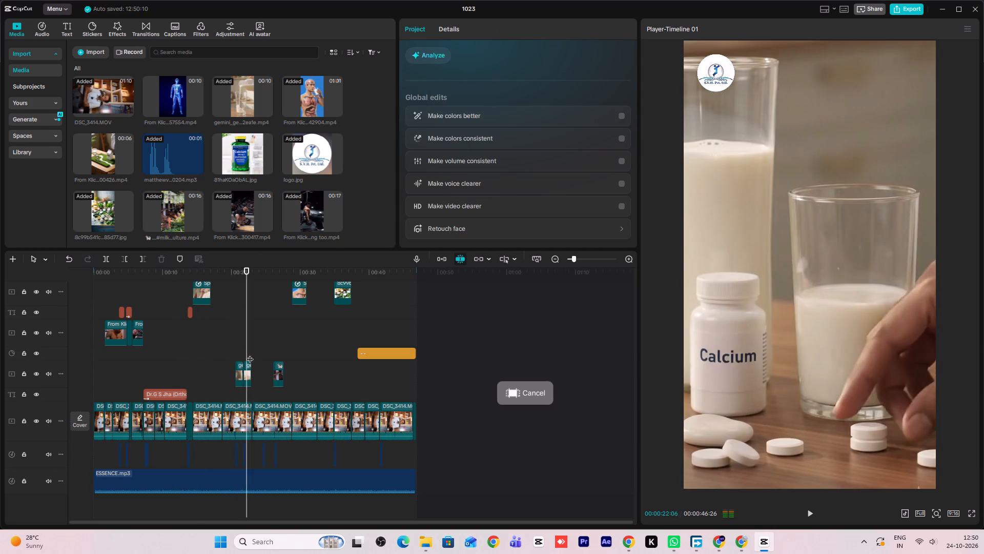
key(space)
key(space)
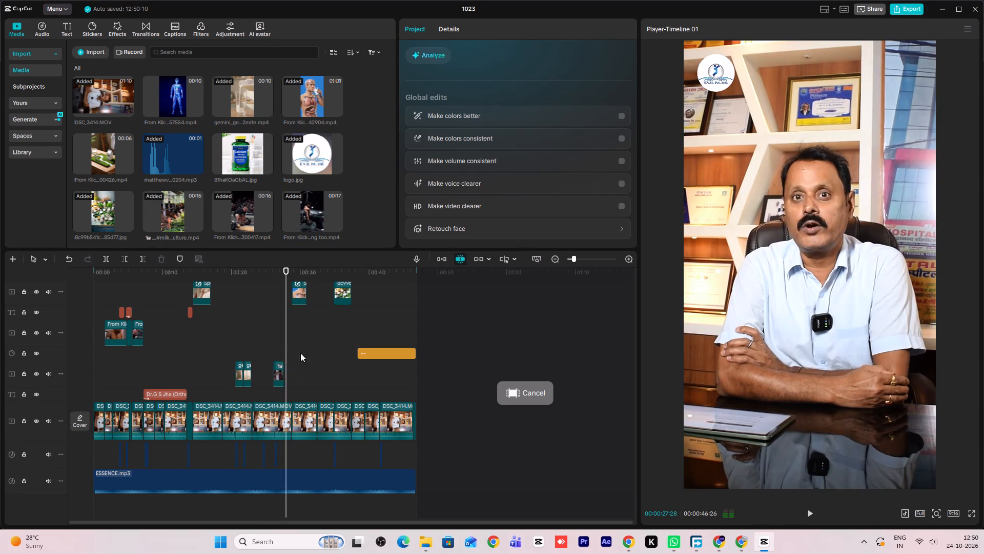
ctrl+scroll(307, 393, down, 3)
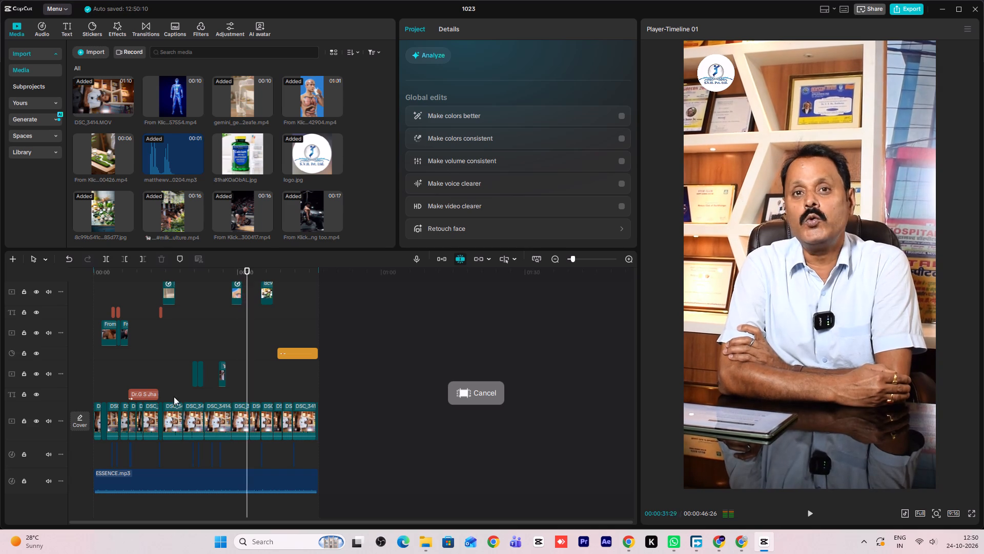
Enlarge the weightlifter deadlift clip at about 6 seconds slightly beyond the video frame.
drag(178, 391, 179, 362)
double_click(120, 360)
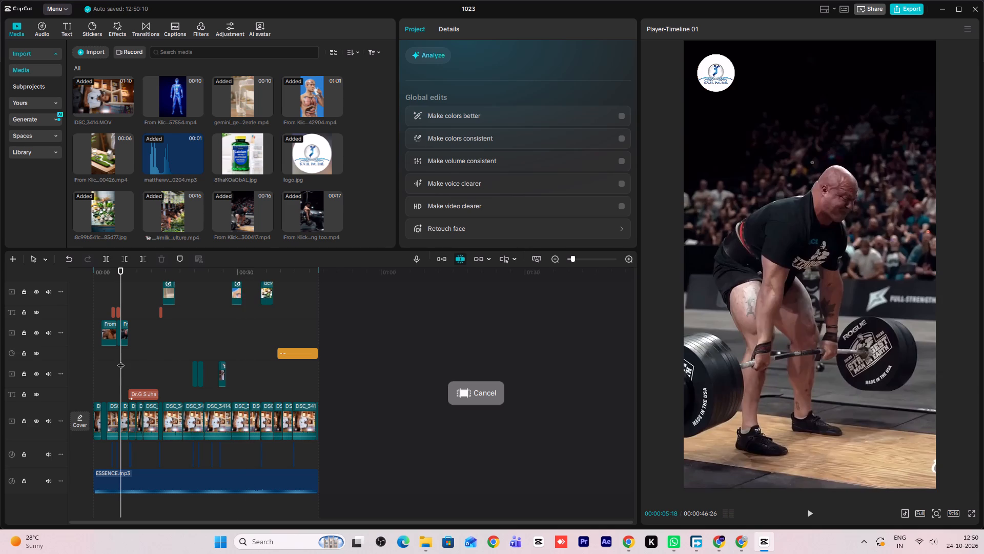
key(space)
ctrl+scroll(182, 388, up, 5)
key(space)
key(v)
click(149, 328)
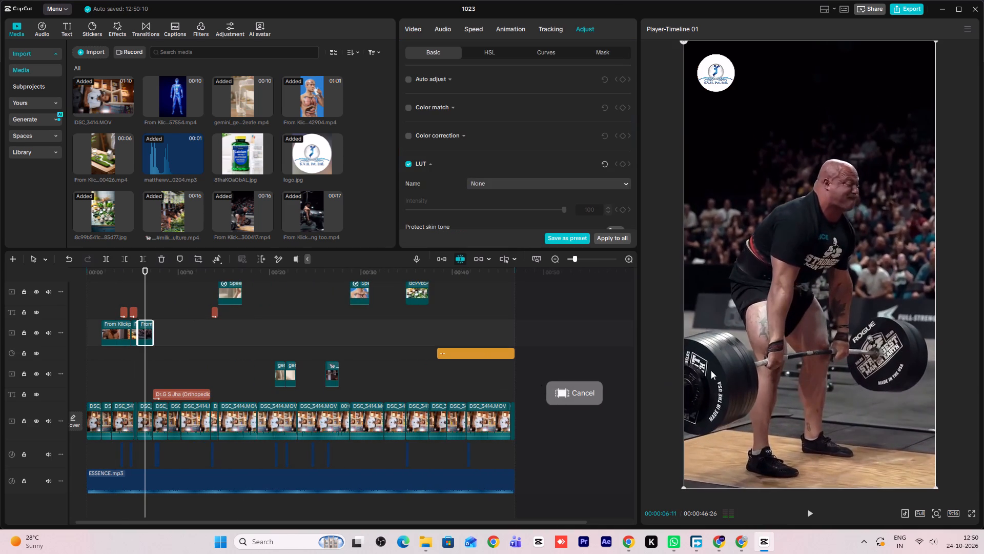
ctrl+scroll(713, 372, down, 2)
ctrl+scroll(713, 375, up, 3)
ctrl+scroll(716, 382, down, 3)
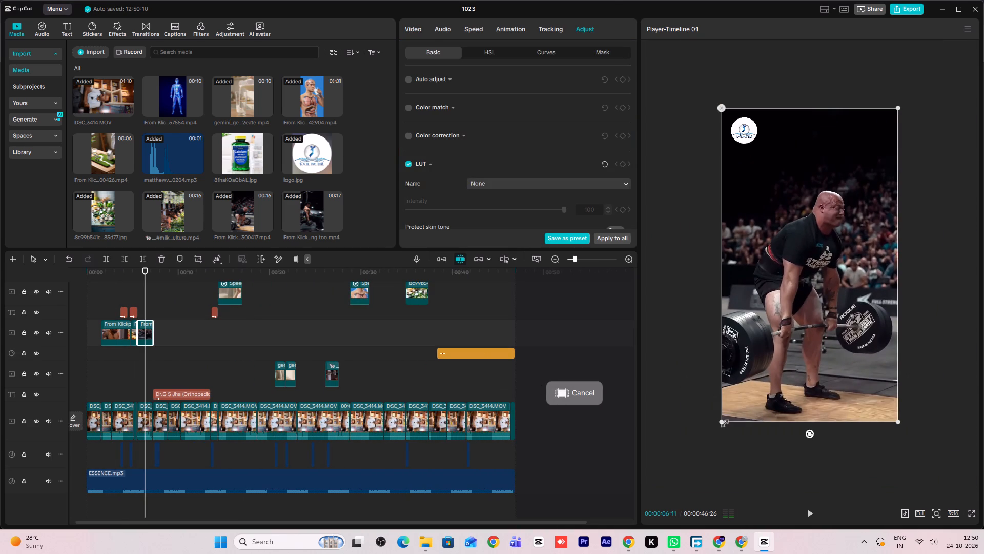
drag(723, 423, 711, 431)
key(space)
Scrub through the timeline to its end to review the edited video.
ctrl+scroll(272, 437, down, 4)
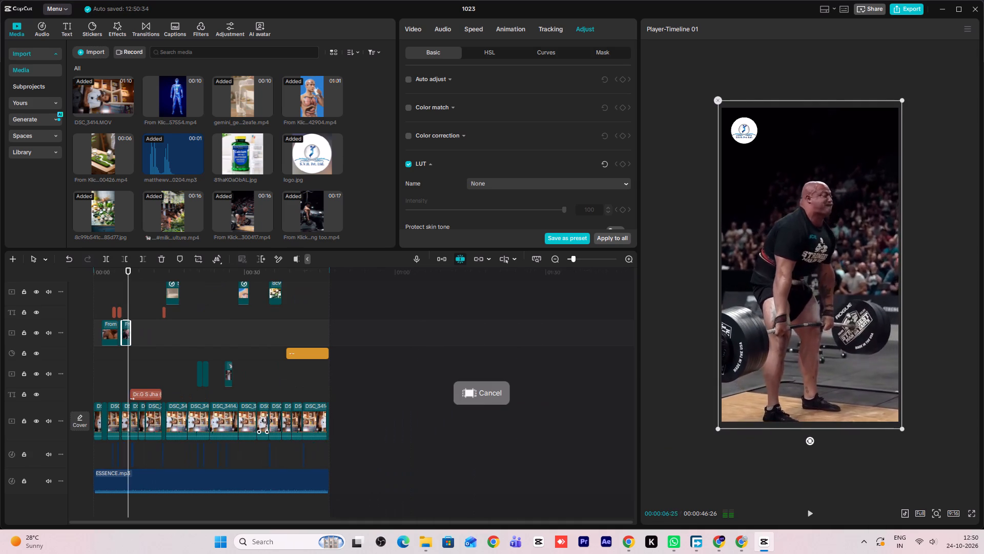
click(149, 362)
drag(149, 362, 112, 365)
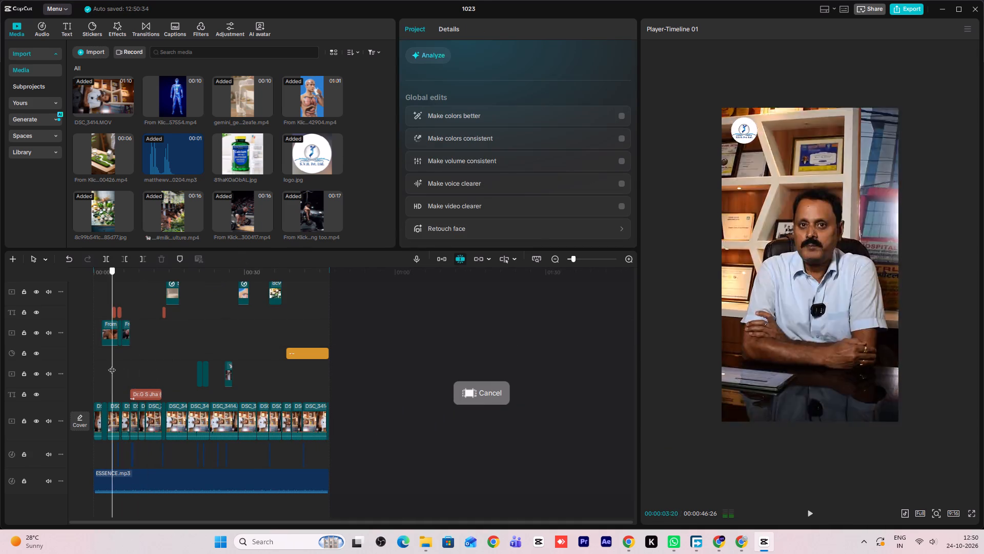
drag(112, 365, 338, 405)
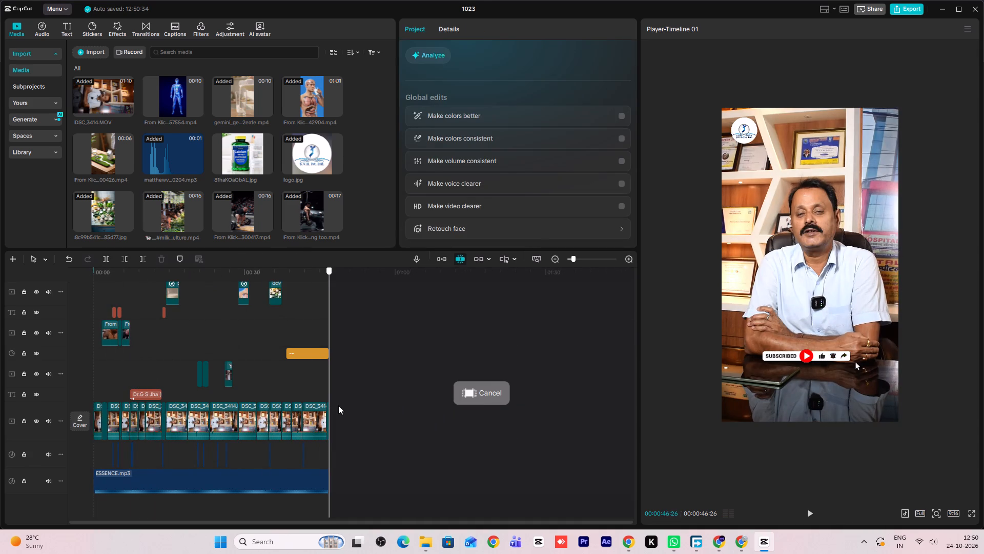
Play back the first seconds of the timeline to check the ESSENCE.mp3 music balance, and scrub through the edit back to its start.
drag(338, 405, 206, 393)
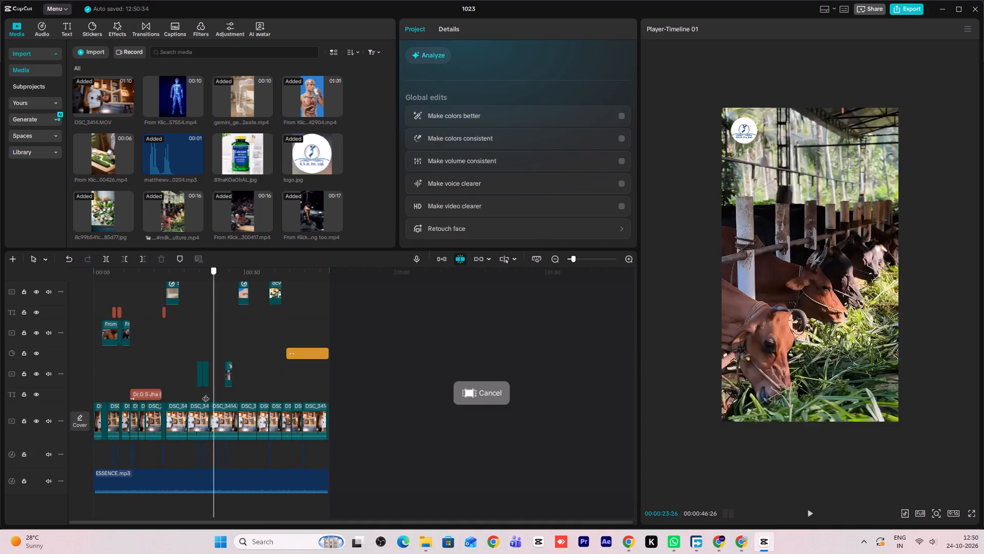
drag(206, 393, 99, 377)
click(101, 376)
drag(101, 376, 89, 377)
key(space)
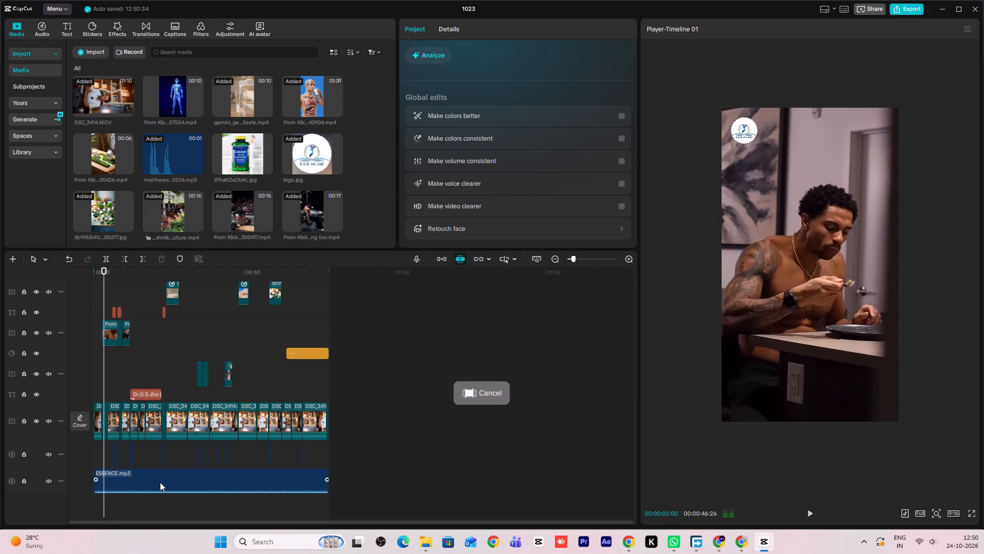
click(160, 482)
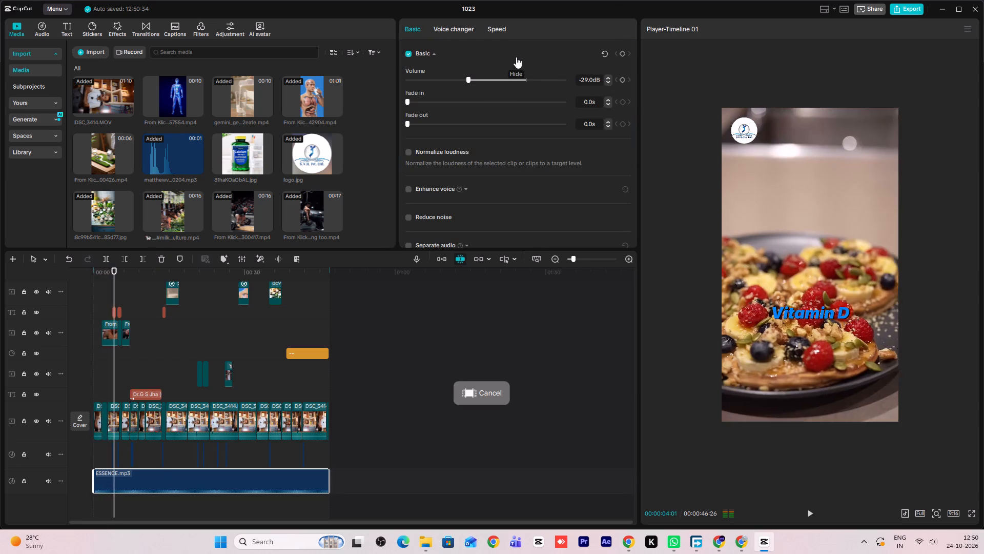
key(space)
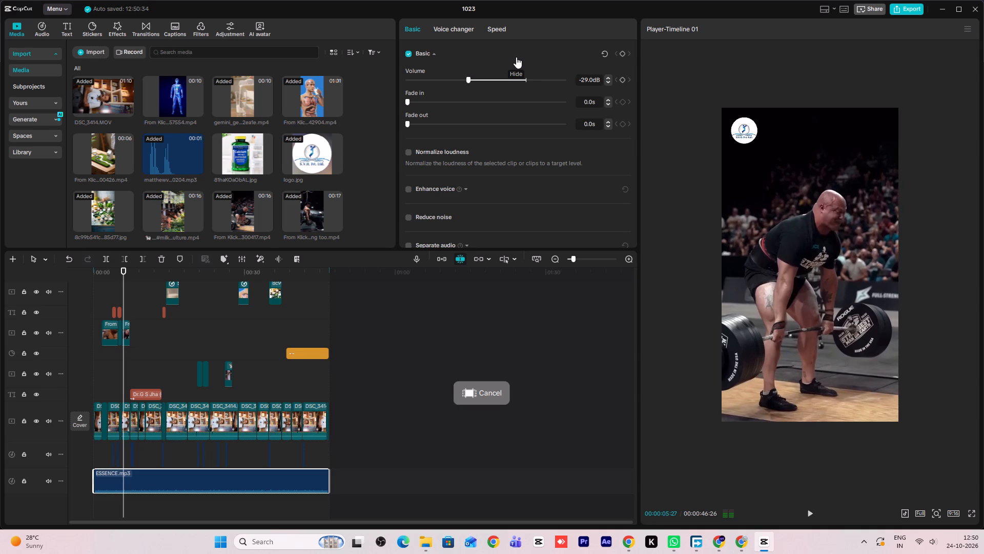
click(303, 319)
drag(303, 319, 303, 318)
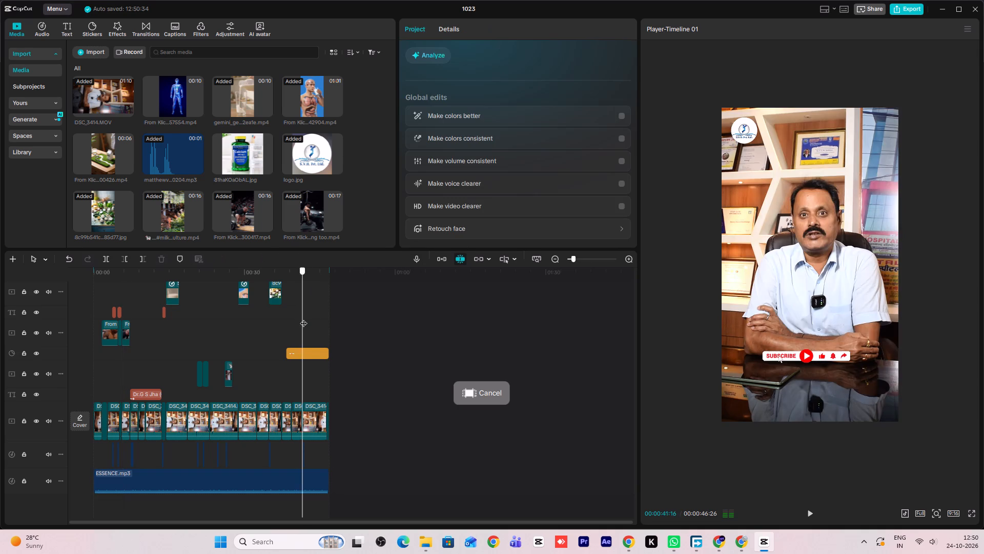
drag(303, 318, 93, 327)
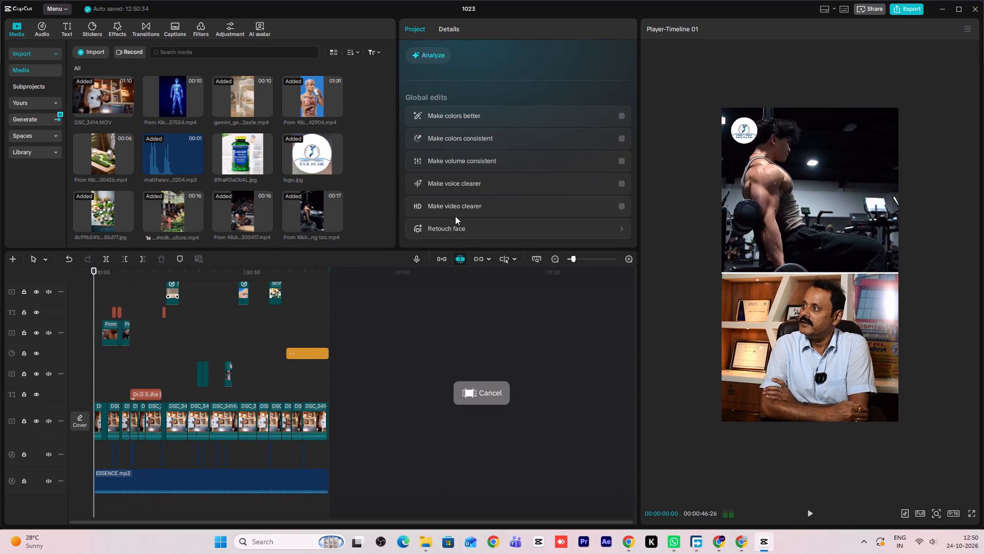
Export the video under the name Dr v1 and close the export dialog without sharing.
click(892, 12)
drag(582, 147, 466, 152)
key(BackSpace)
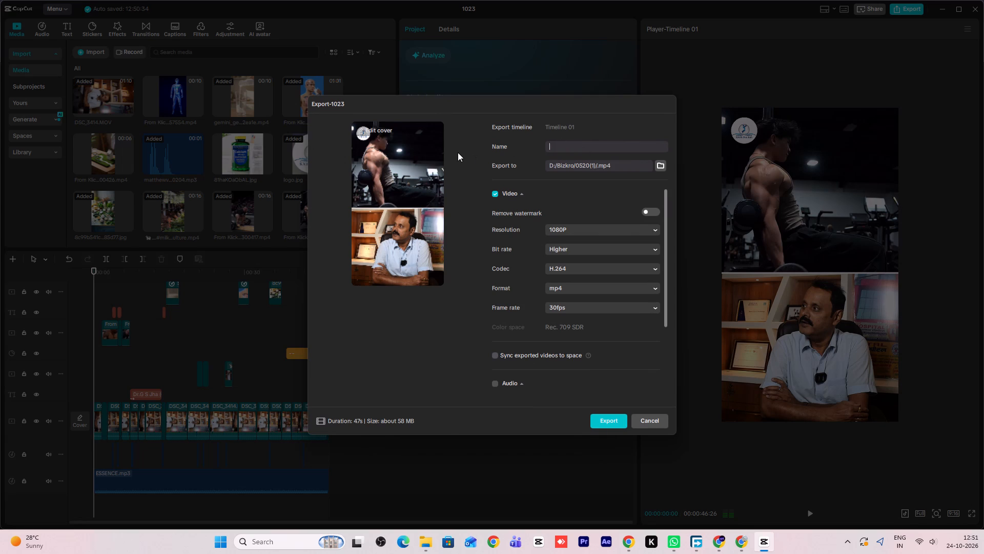
text(Dr)
key(space)
text(v1)
click(605, 426)
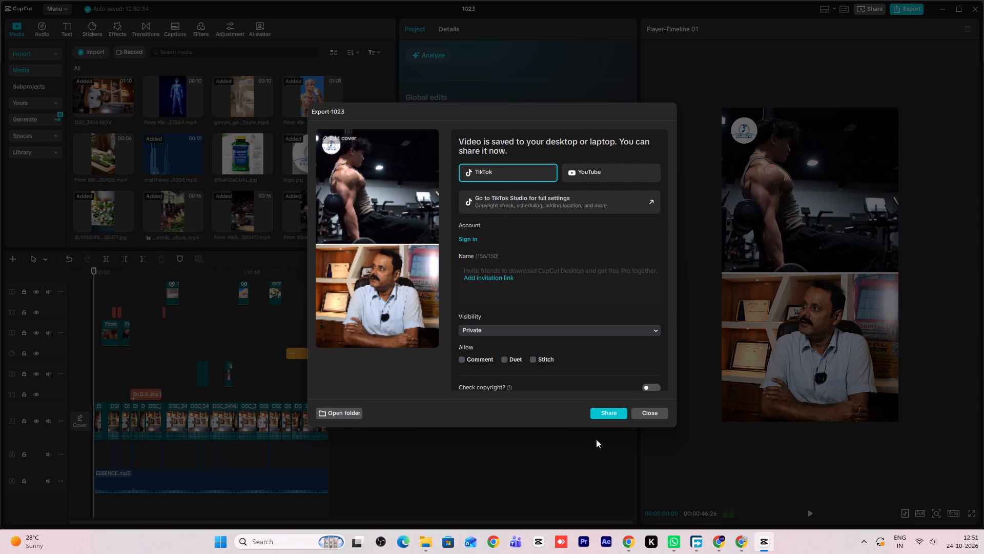
click(659, 407)
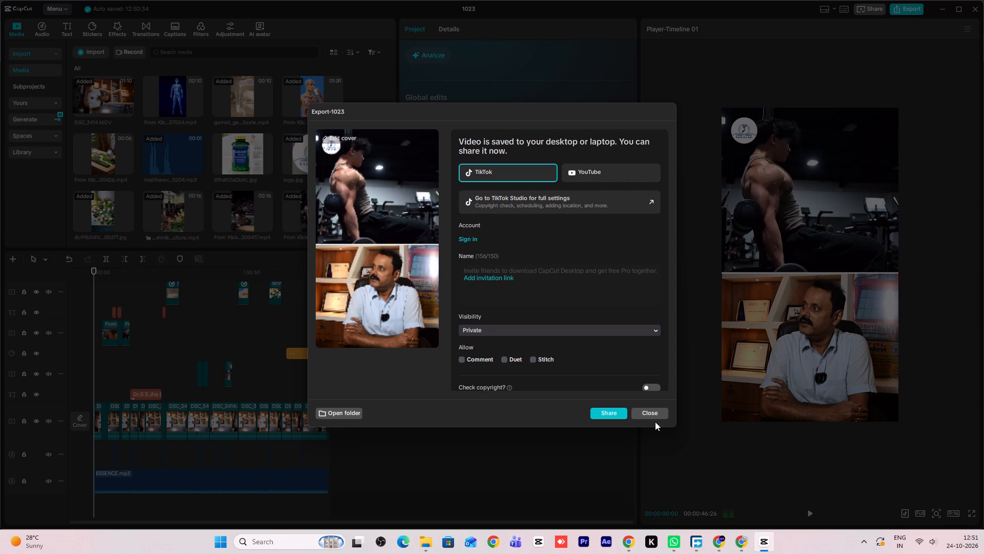
click(655, 417)
Scrub back and forth through the whole timeline to review the edit.
click(317, 380)
drag(317, 380, 339, 388)
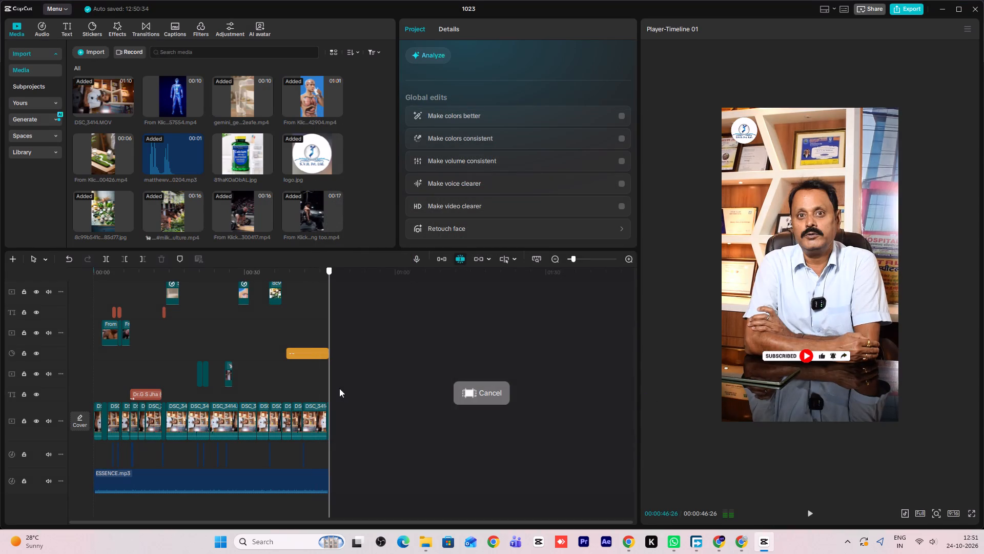
drag(339, 388, 108, 403)
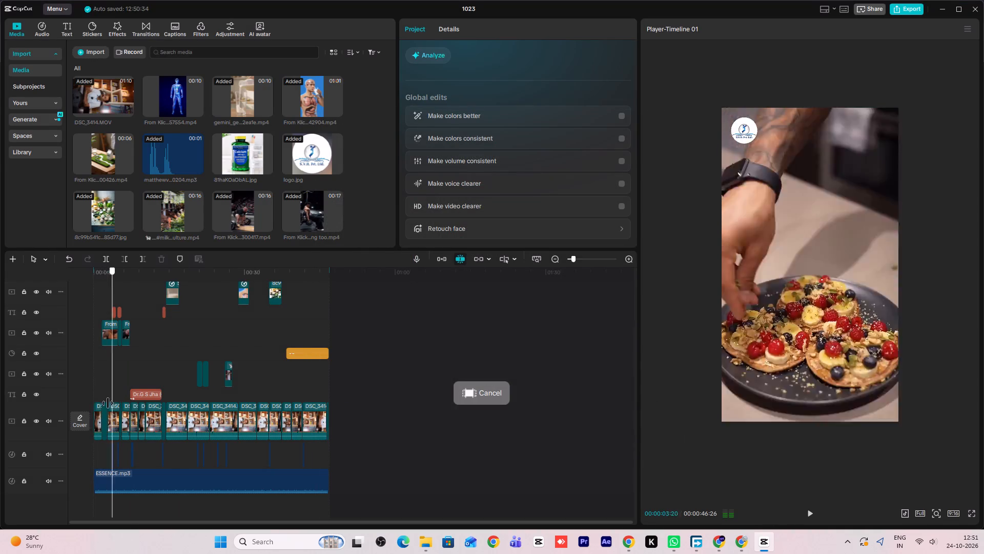
drag(108, 403, 127, 410)
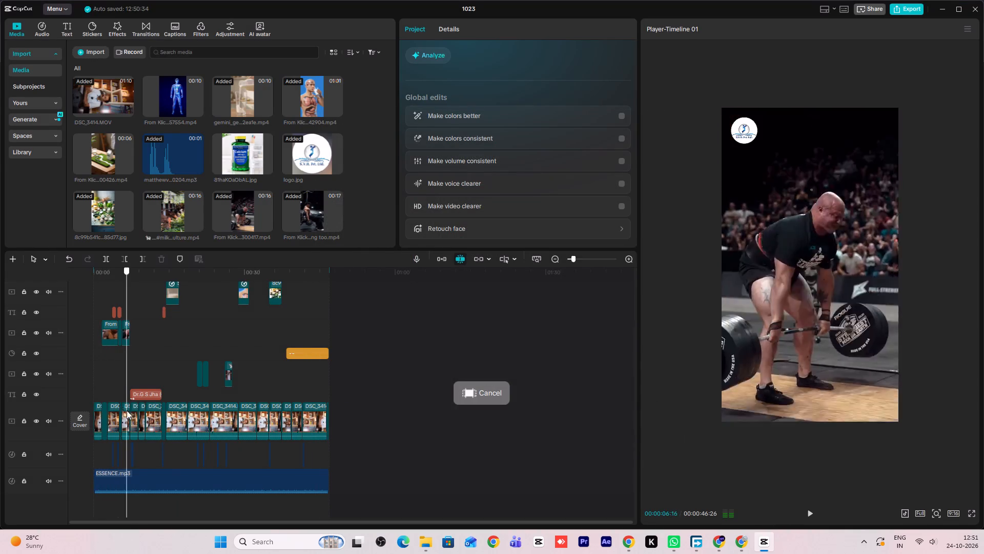
drag(127, 410, 239, 442)
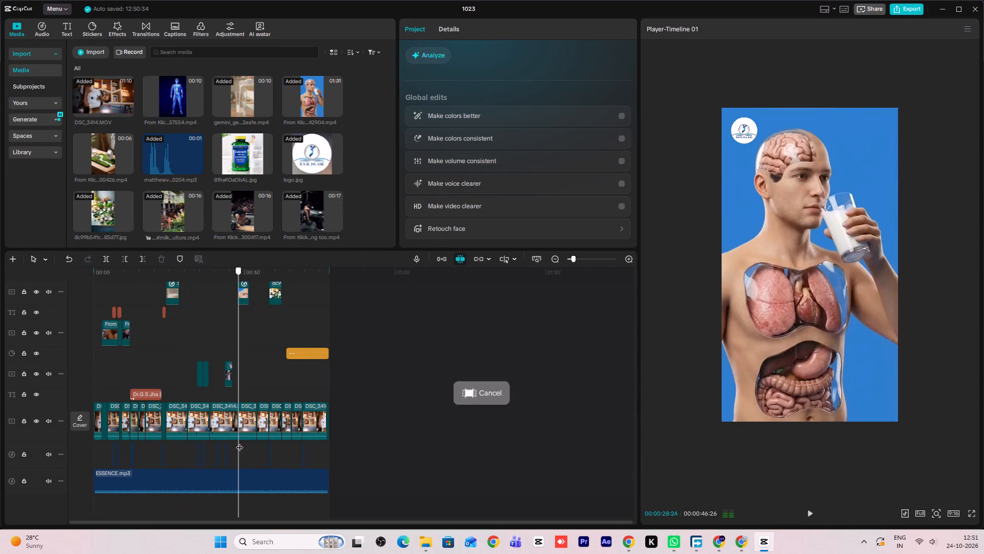
drag(239, 442, 333, 483)
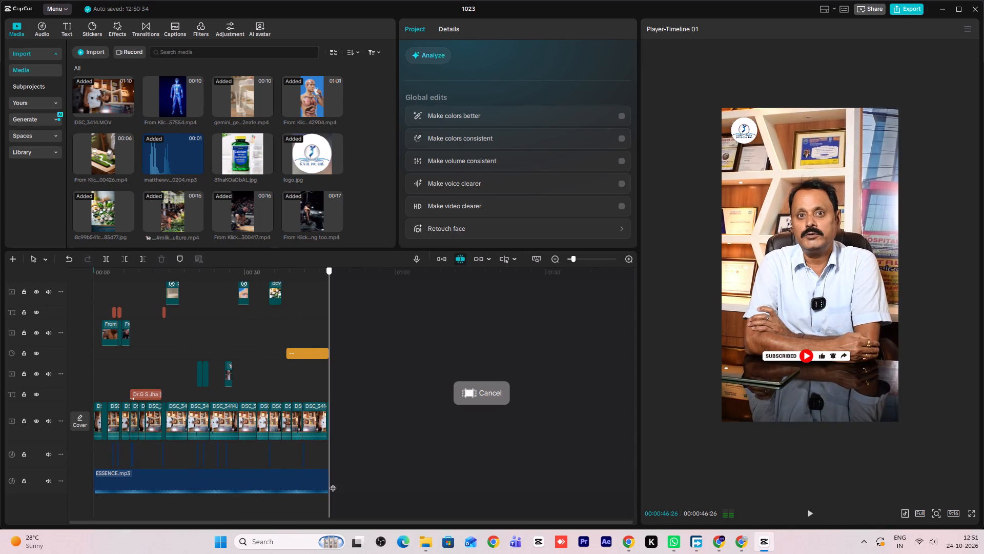
drag(333, 483, 292, 481)
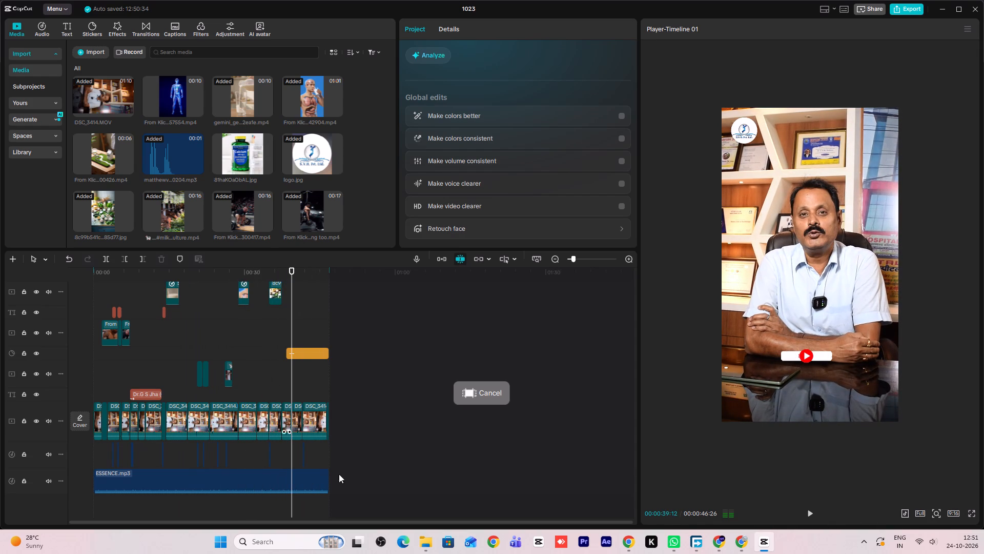
Switch to Chrome and close the Pixabay music tab and the browser window holding the Google Drive folder.
click(742, 546)
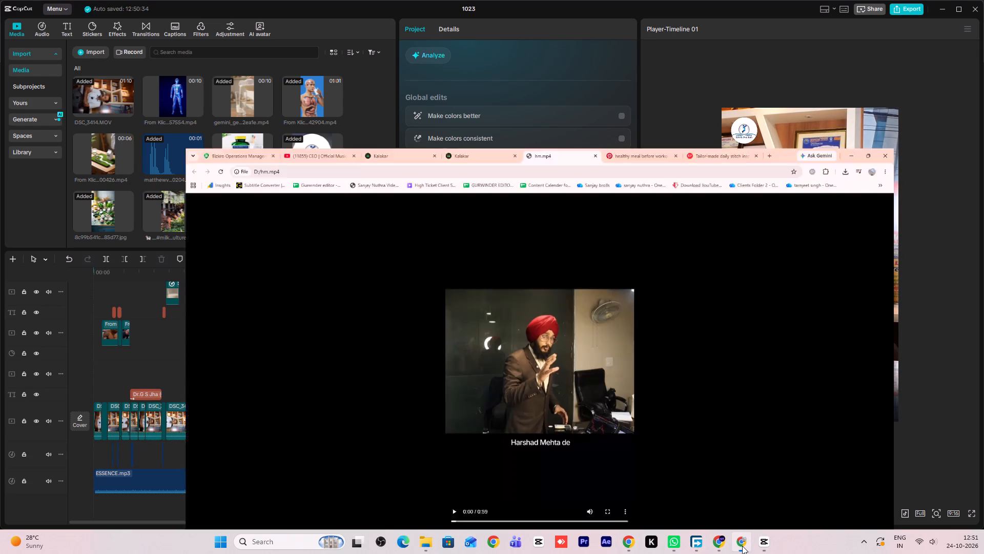
click(723, 548)
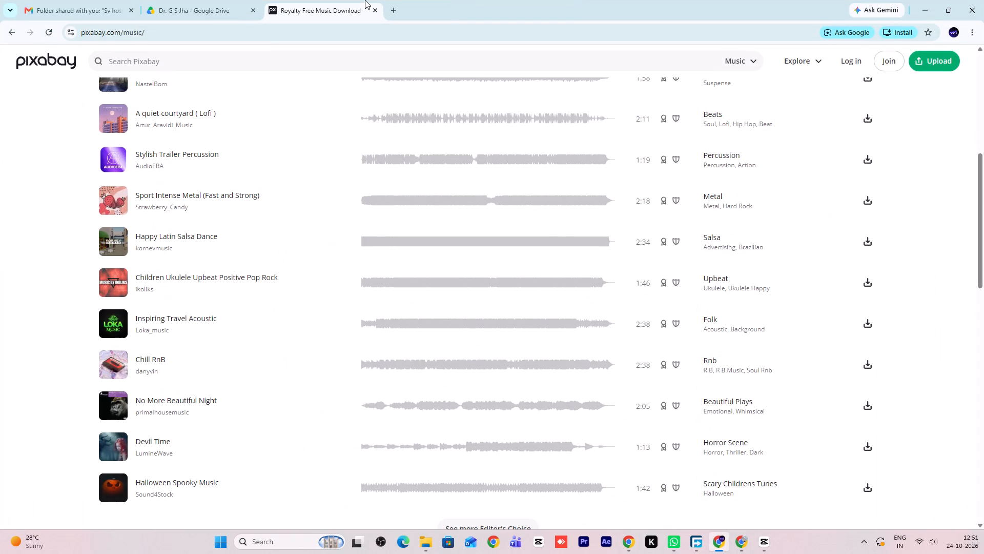
click(374, 9)
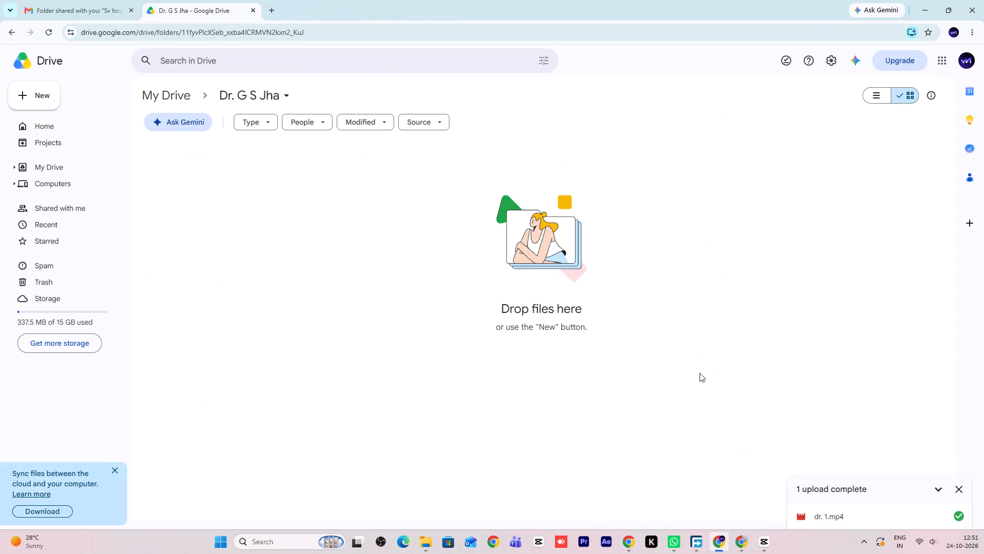
click(972, 7)
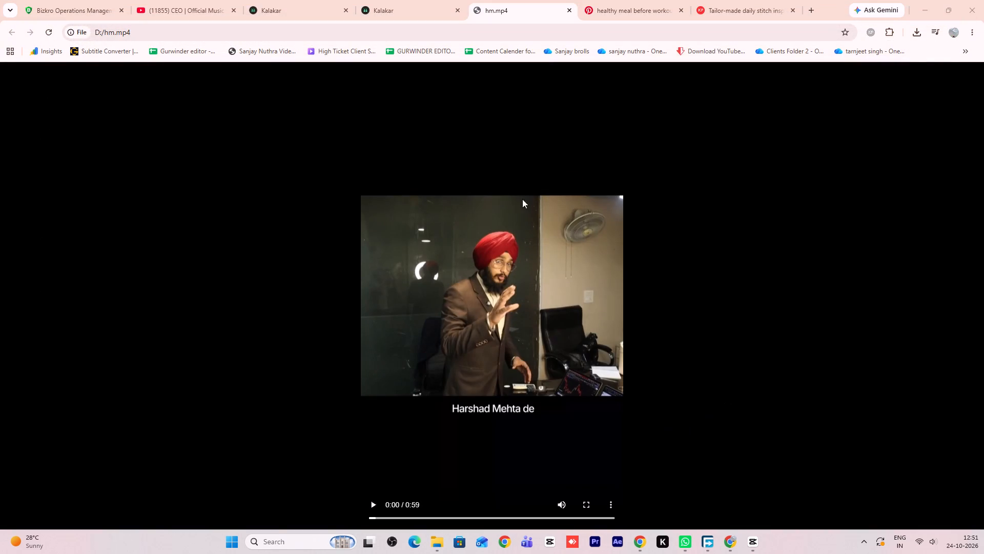
Close the two extra Notion music file tabs in the other Chrome window, keeping ESSENCE.mp3 open, and minimize that window.
click(641, 546)
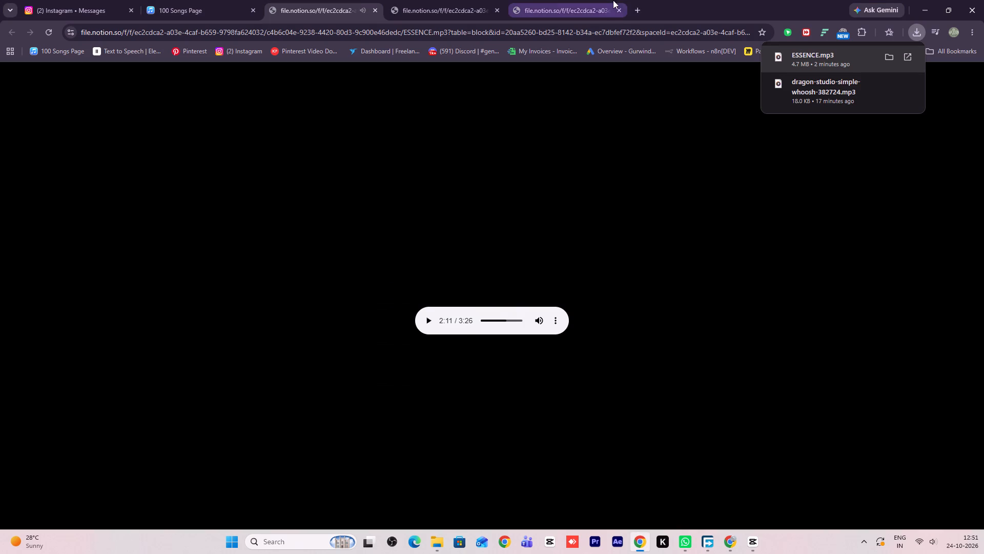
click(622, 13)
click(493, 9)
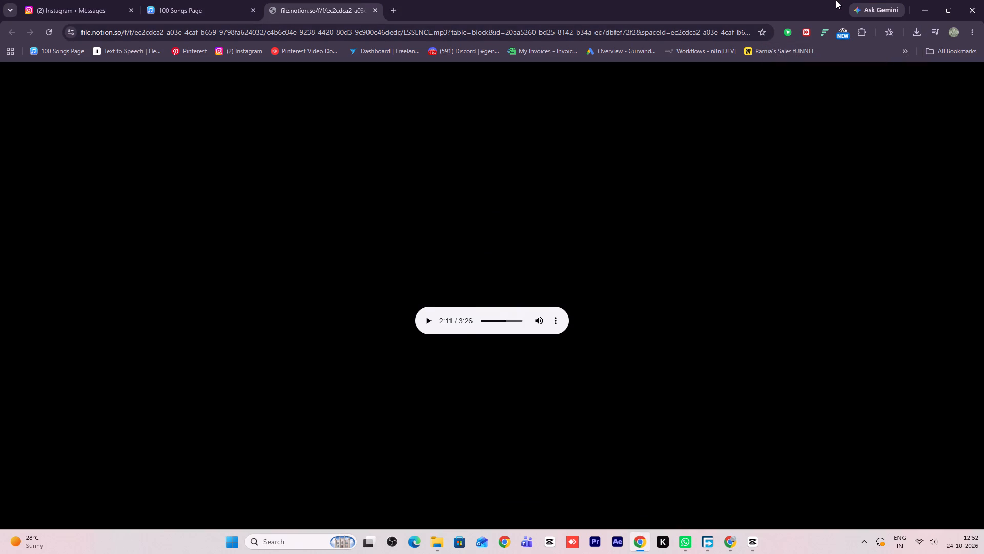
click(927, 11)
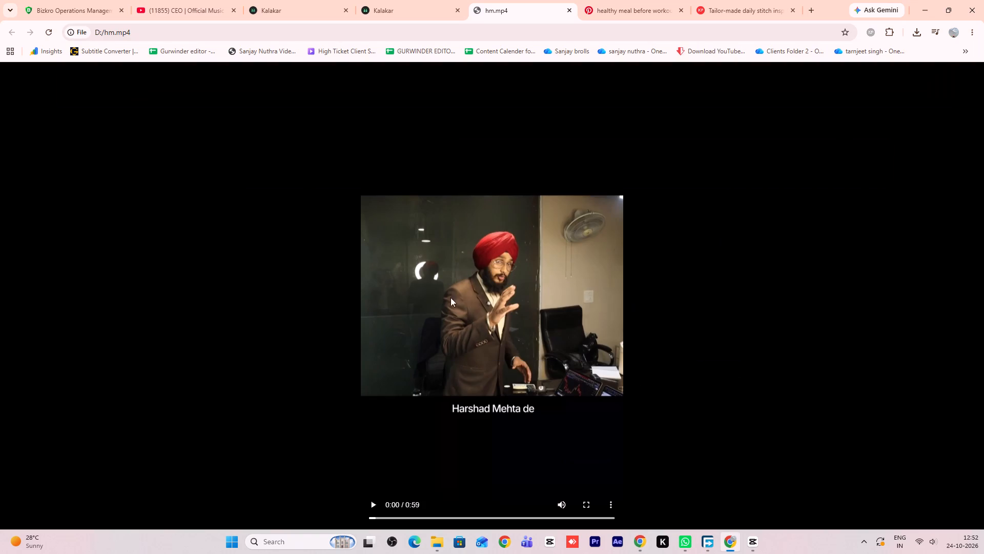
Switch back to CapCut and play the first seconds of the video from the start.
click(749, 553)
key(space)
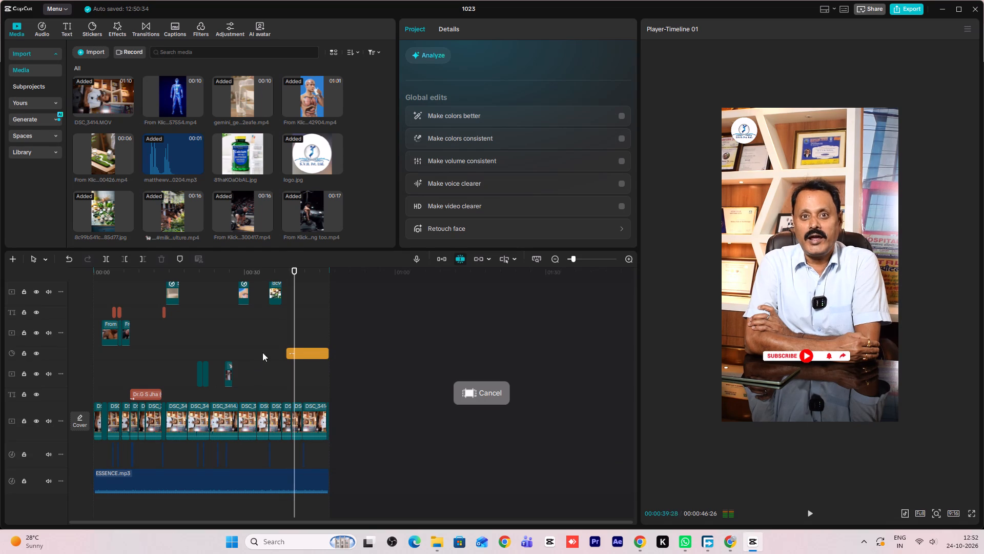
scroll(295, 397, down, 4)
click(133, 361)
drag(133, 361, 93, 363)
key(space)
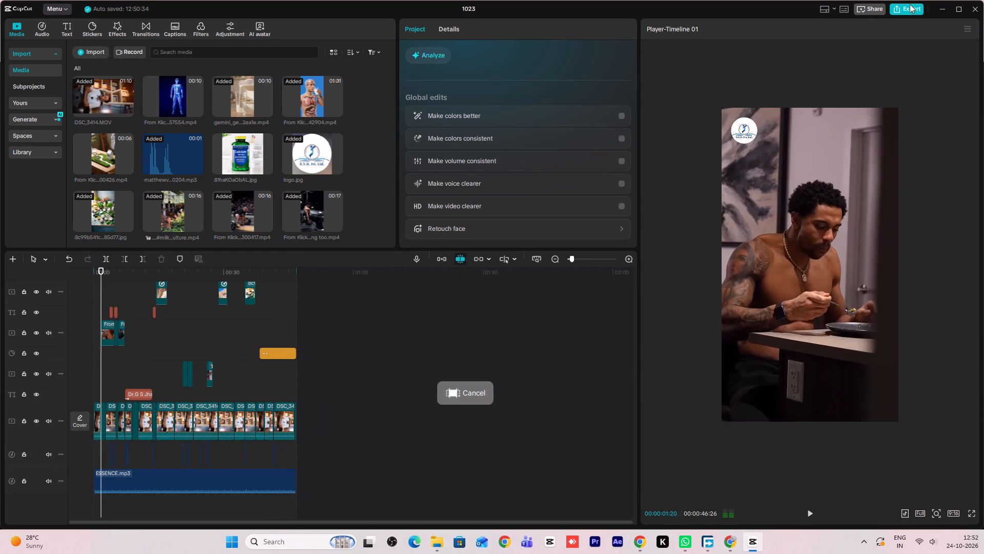
key(space)
Switch to File Explorer, look for the exported Dr v1 video in the 0520(1) folder, and minimize the window.
click(439, 545)
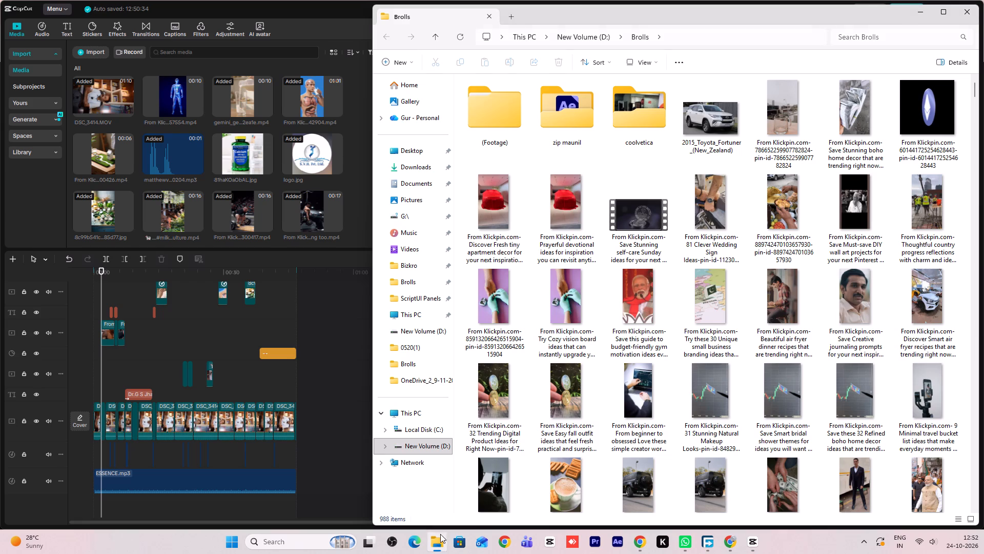
click(420, 426)
click(414, 338)
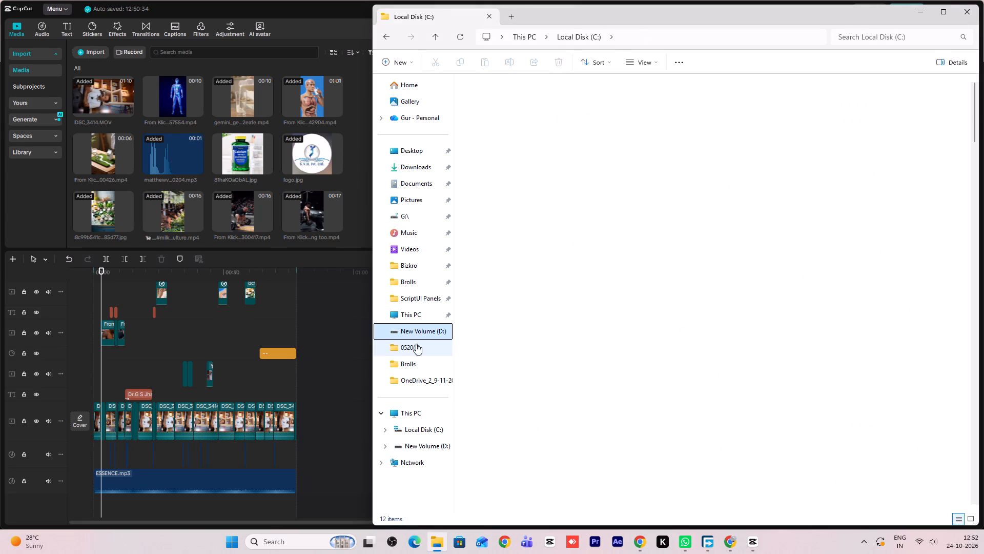
click(419, 351)
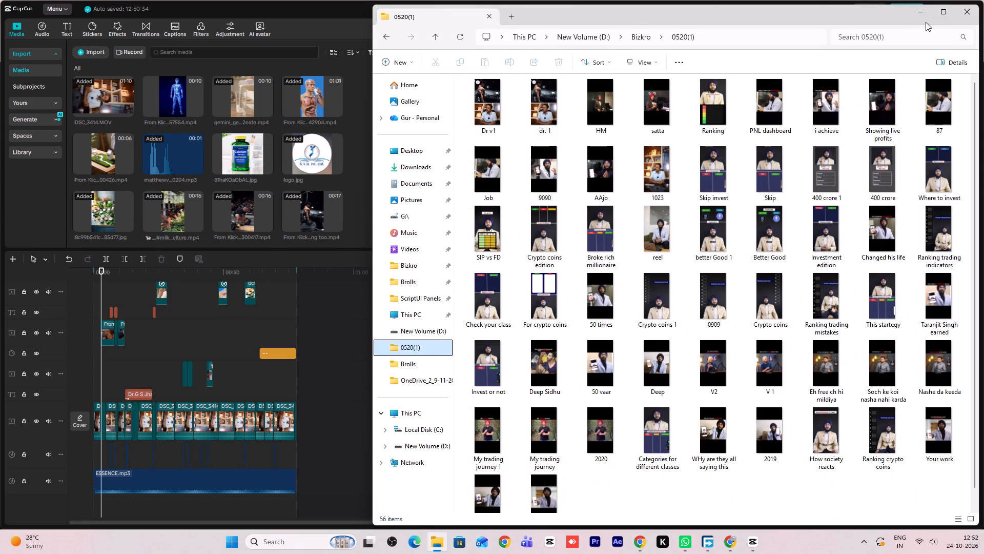
click(917, 11)
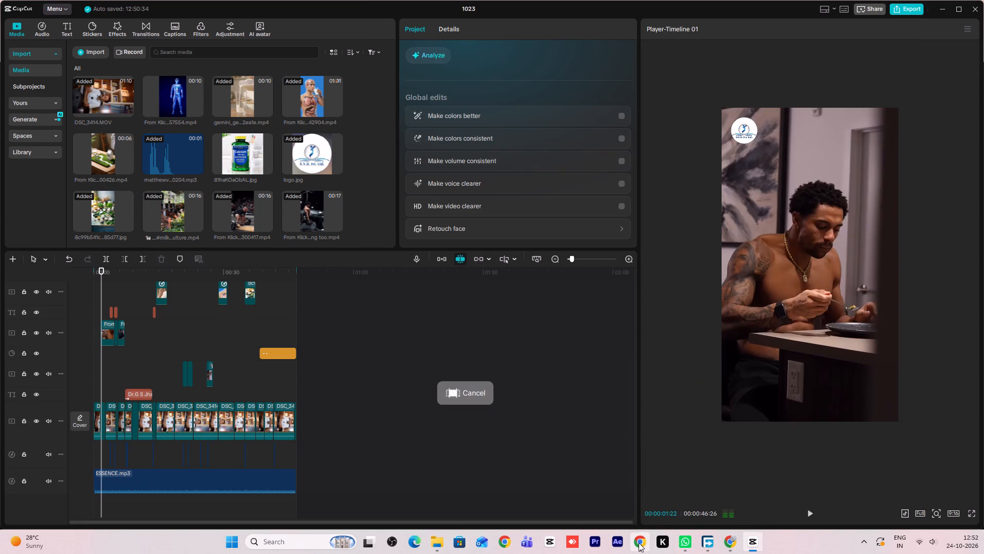
Open a new Chrome window with the Trending Motion profile.
click(639, 543)
double_click(644, 541)
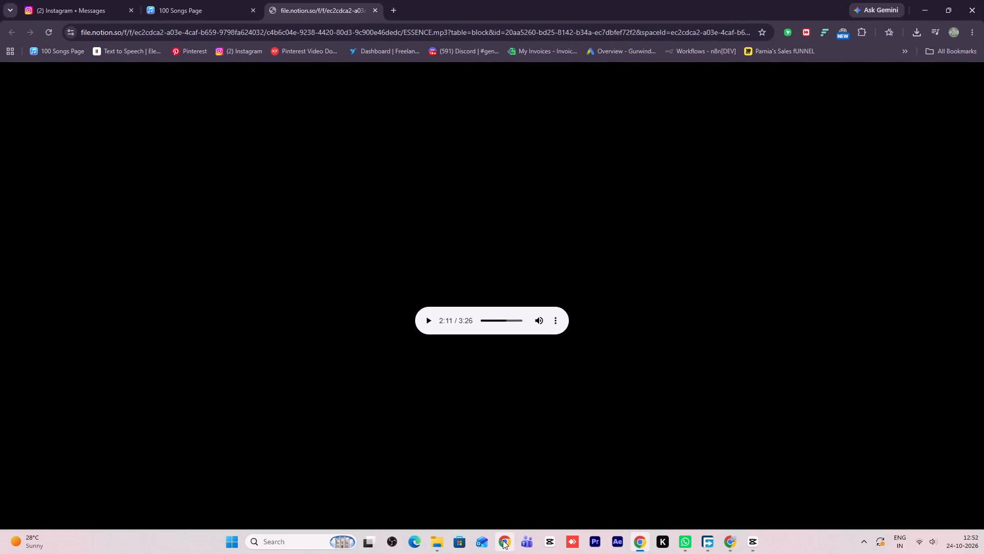
click(503, 541)
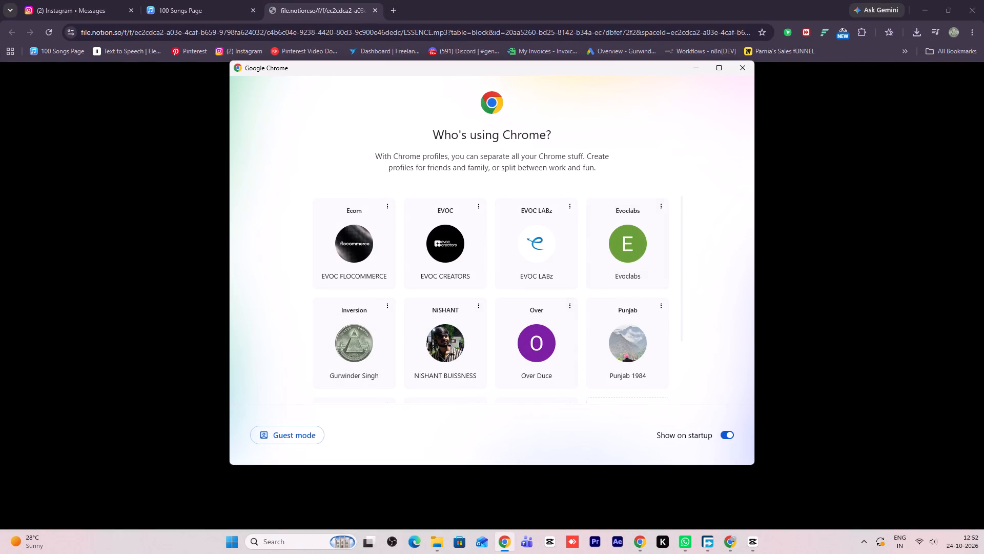
scroll(531, 342, down, 4)
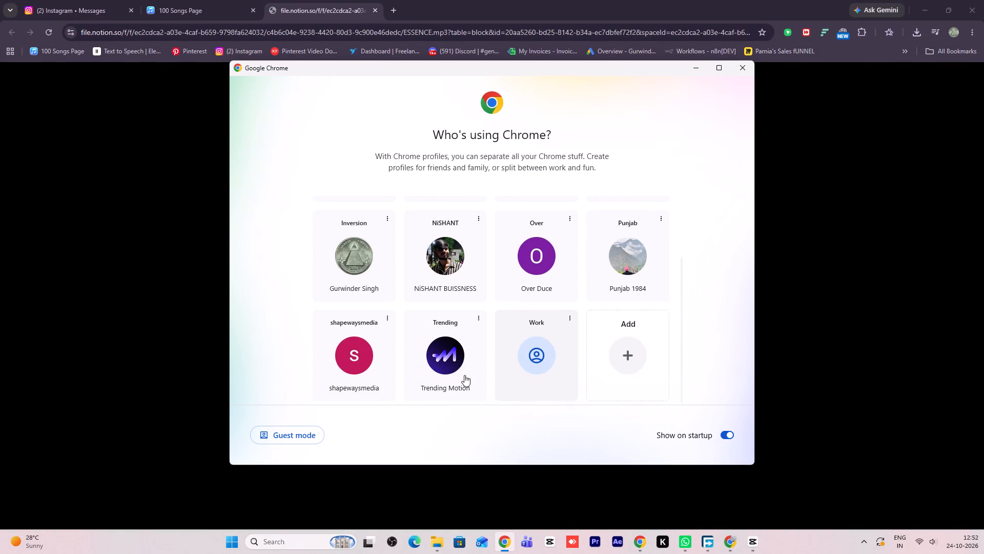
click(454, 381)
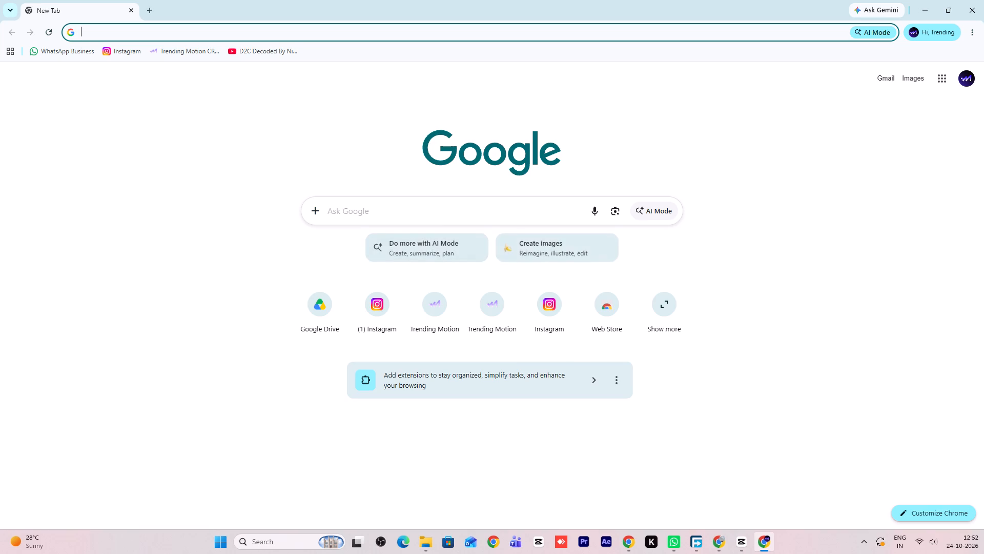
Search Google for drive, go to Google Drive, and open the doctor's project folder from the suggested folders.
click(443, 209)
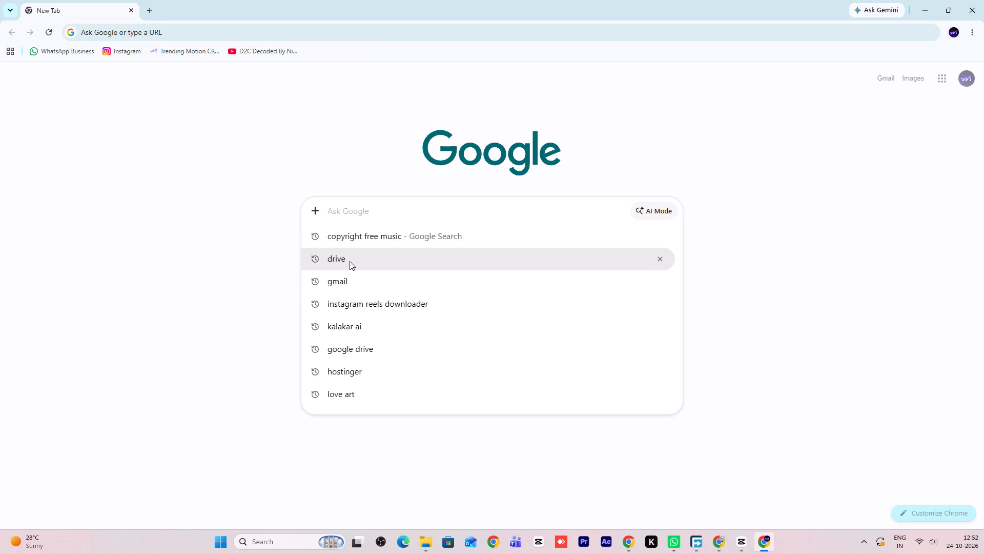
click(350, 261)
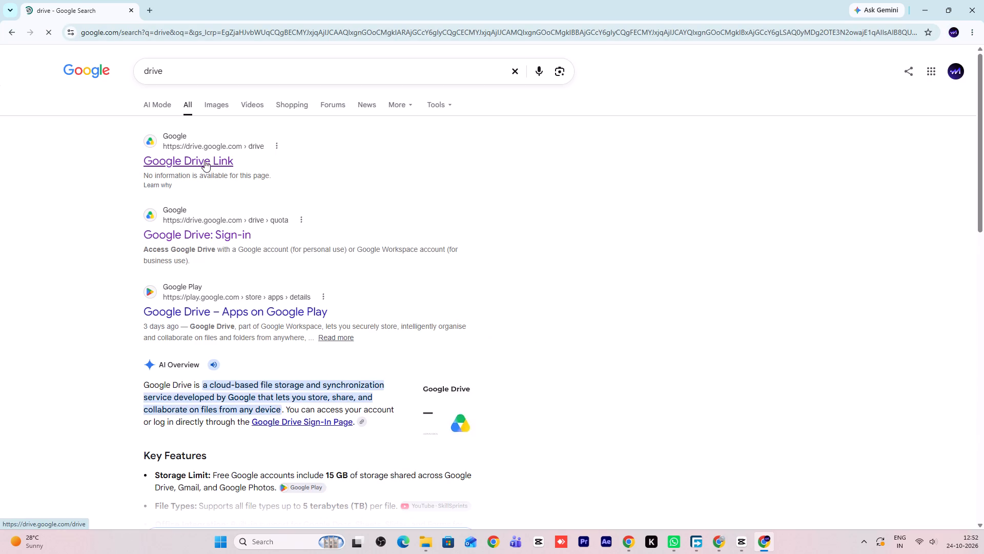
click(204, 157)
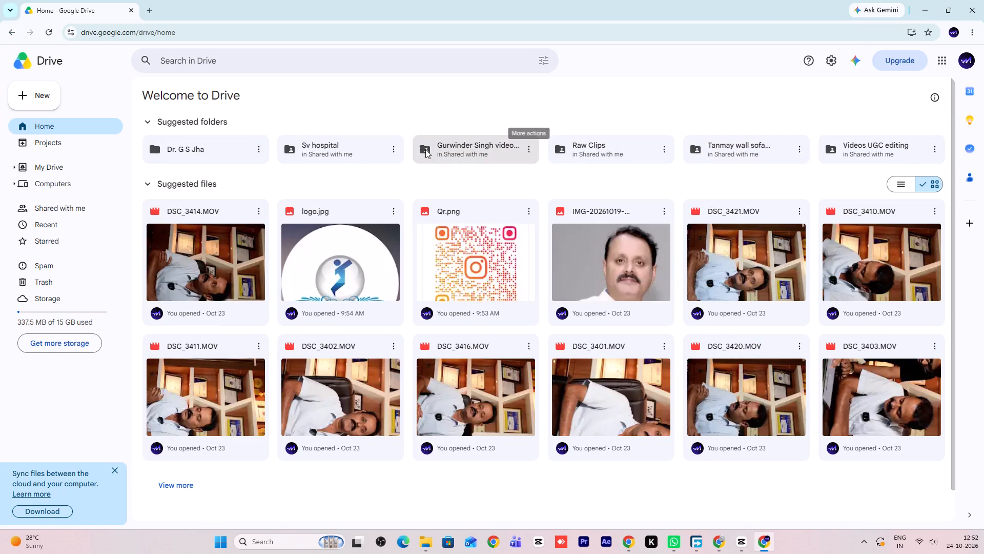
double_click(210, 142)
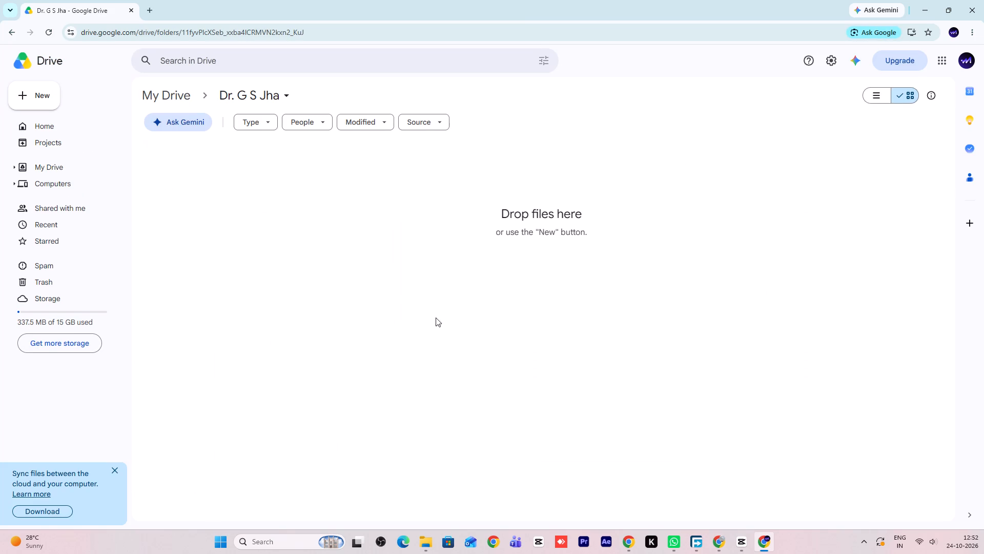
Upload the Dr v1 video from the 0520(1) folder in File Explorer into the open Google Drive folder.
click(430, 541)
drag(493, 117, 374, 167)
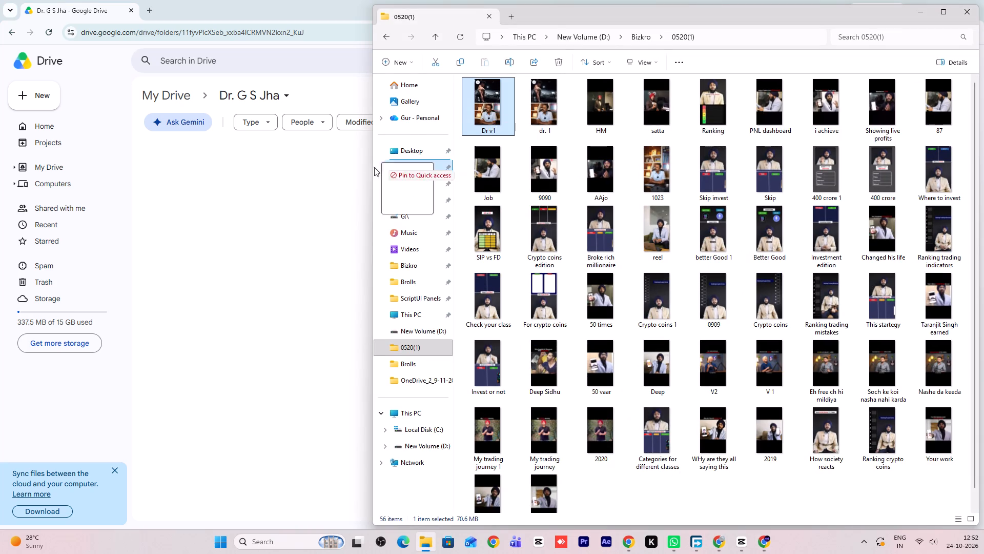
drag(374, 167, 293, 172)
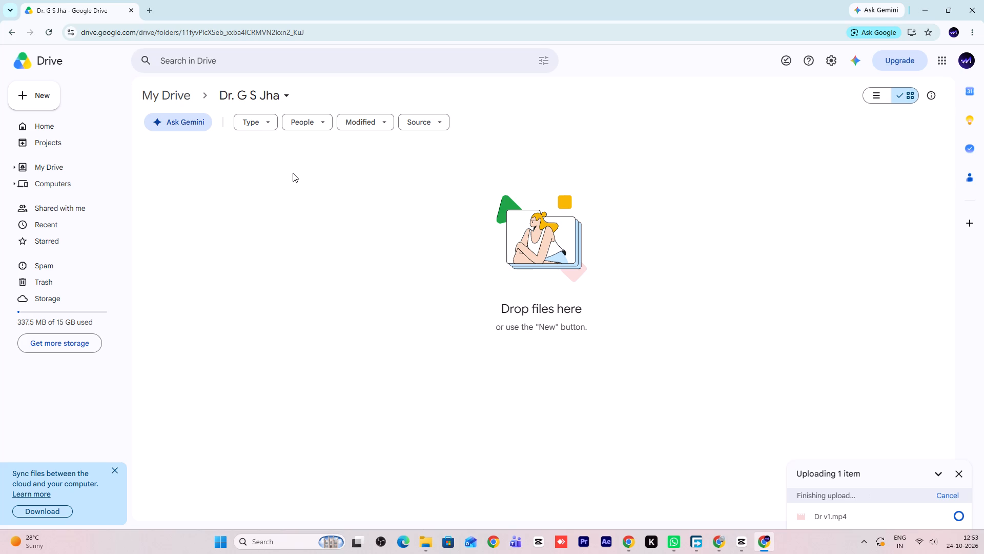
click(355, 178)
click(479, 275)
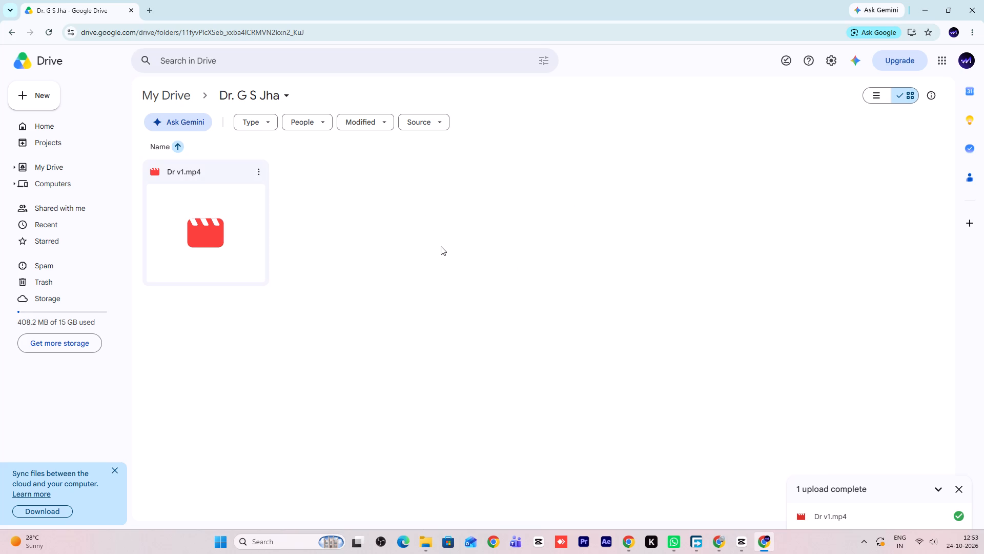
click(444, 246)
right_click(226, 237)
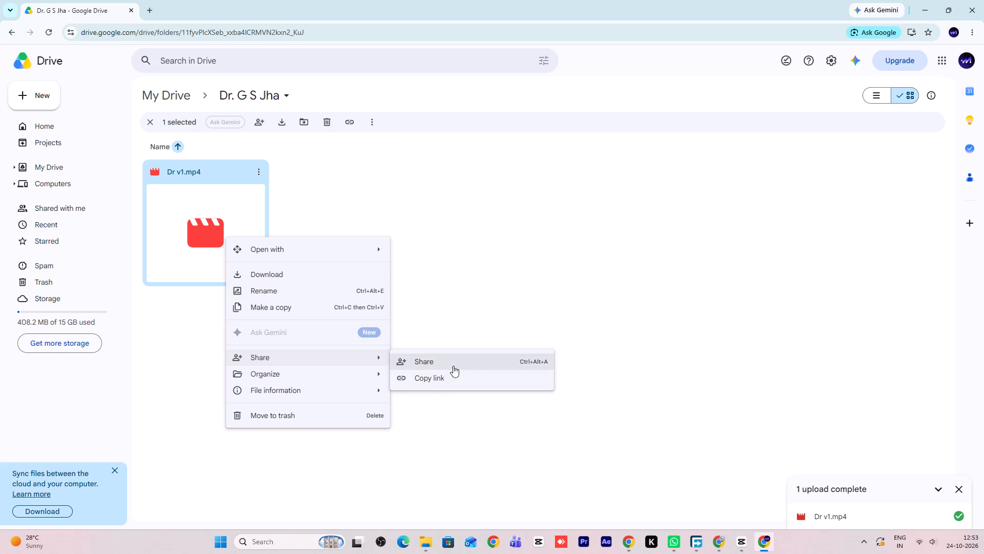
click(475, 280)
Open the uploaded Dr v1.mp4 in Google Drive to preview it.
double_click(256, 229)
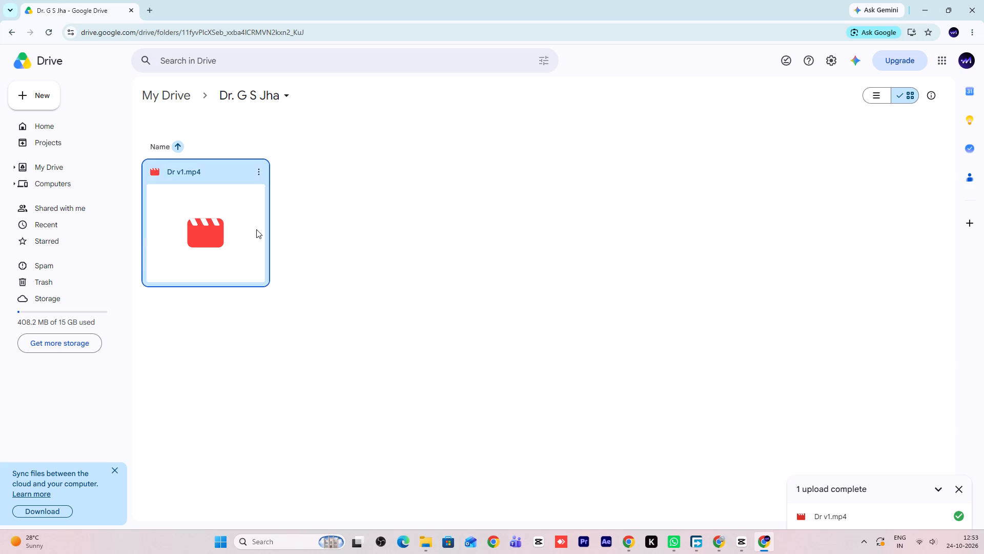
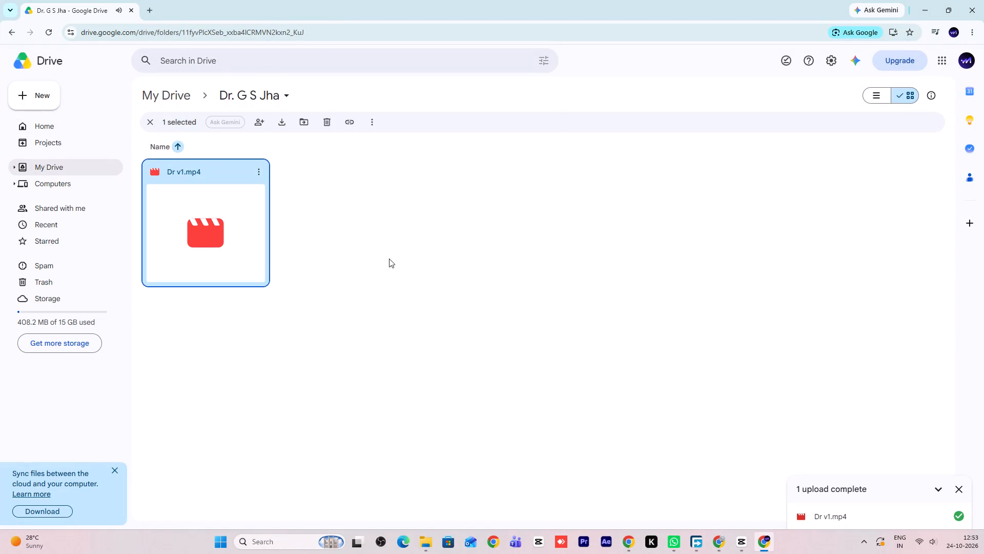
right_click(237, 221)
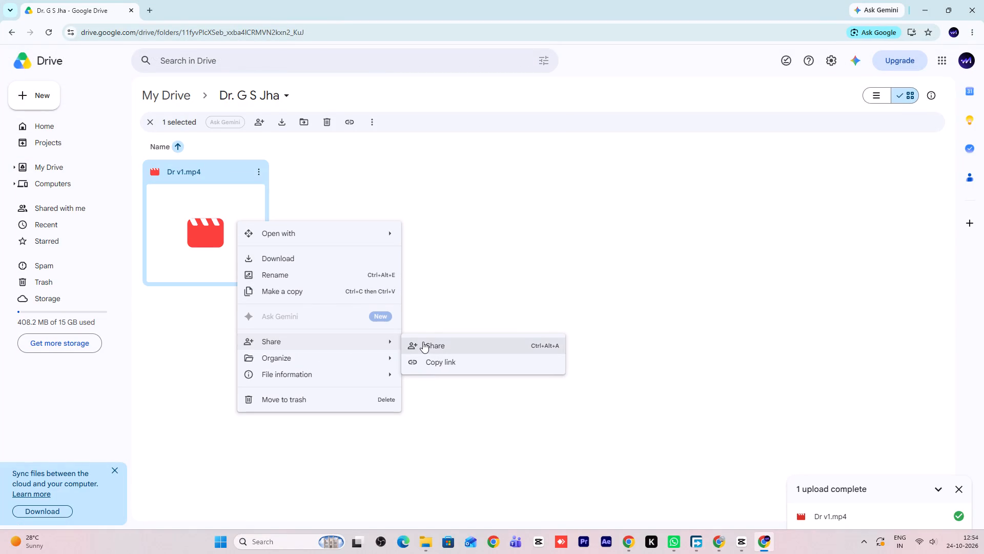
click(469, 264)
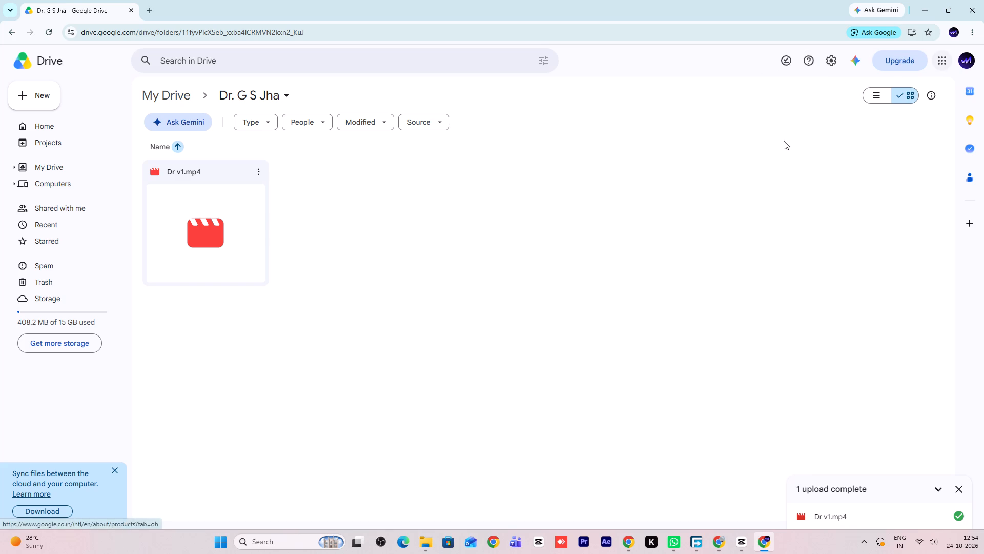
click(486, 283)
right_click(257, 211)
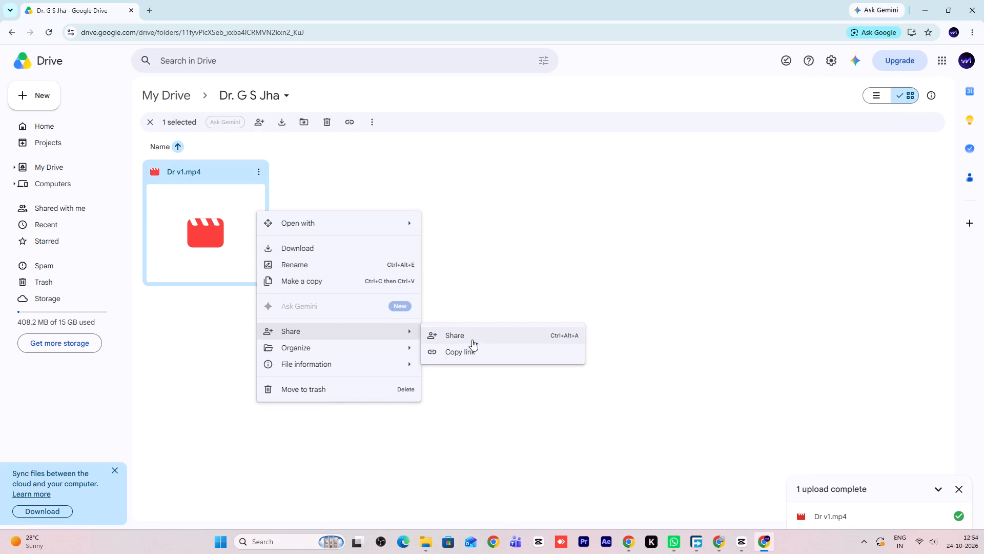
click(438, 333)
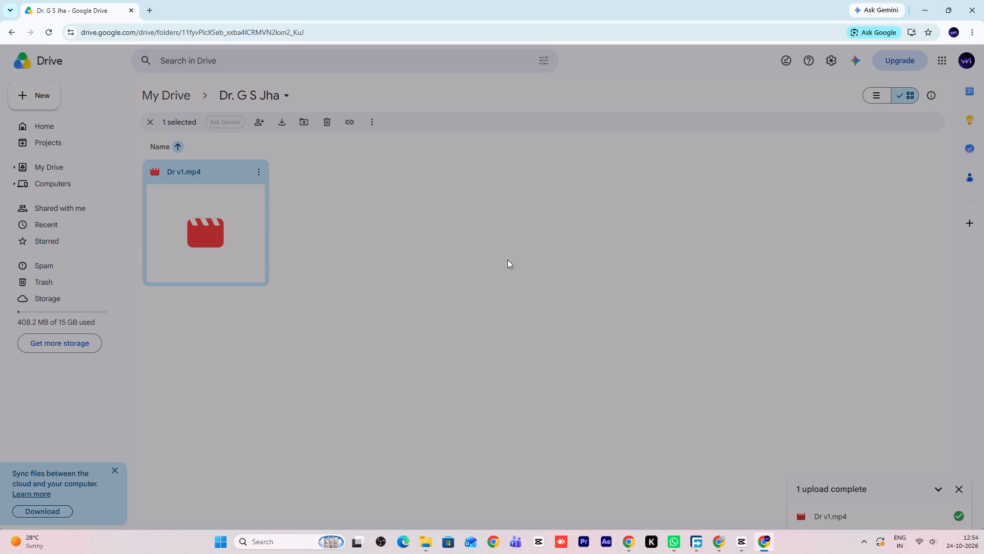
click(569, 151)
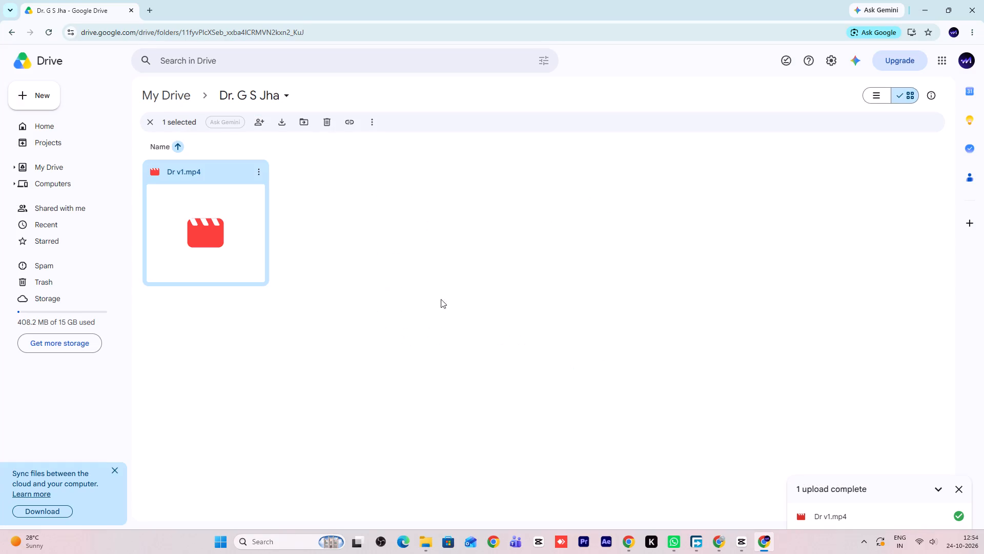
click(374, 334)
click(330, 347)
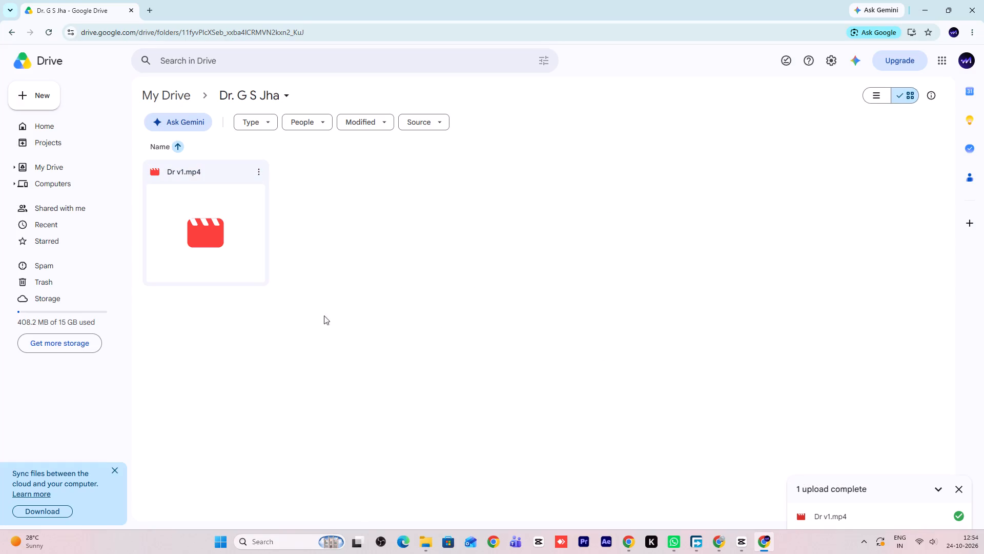
Share the doctor's project folder with anyone who has the link, giving them the Editor role.
click(281, 96)
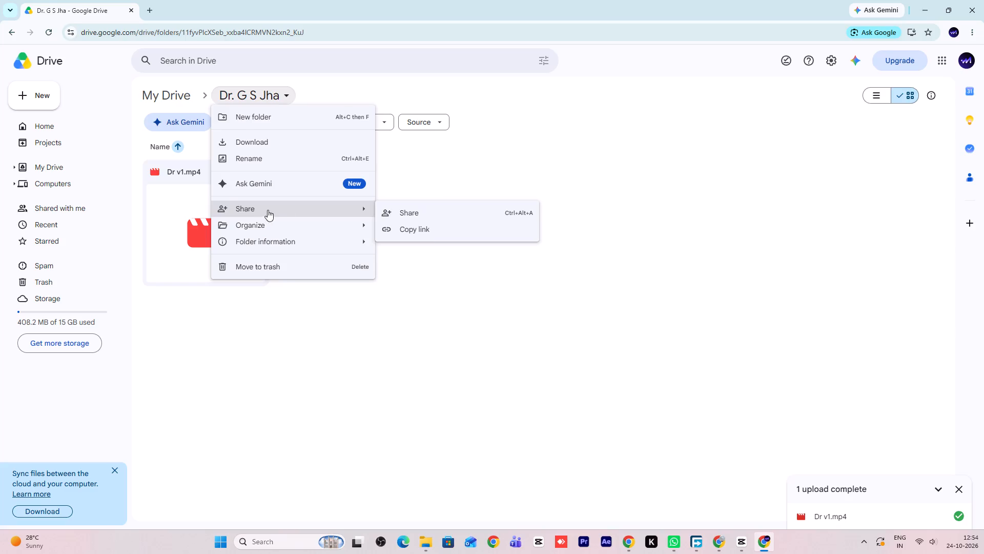
click(420, 212)
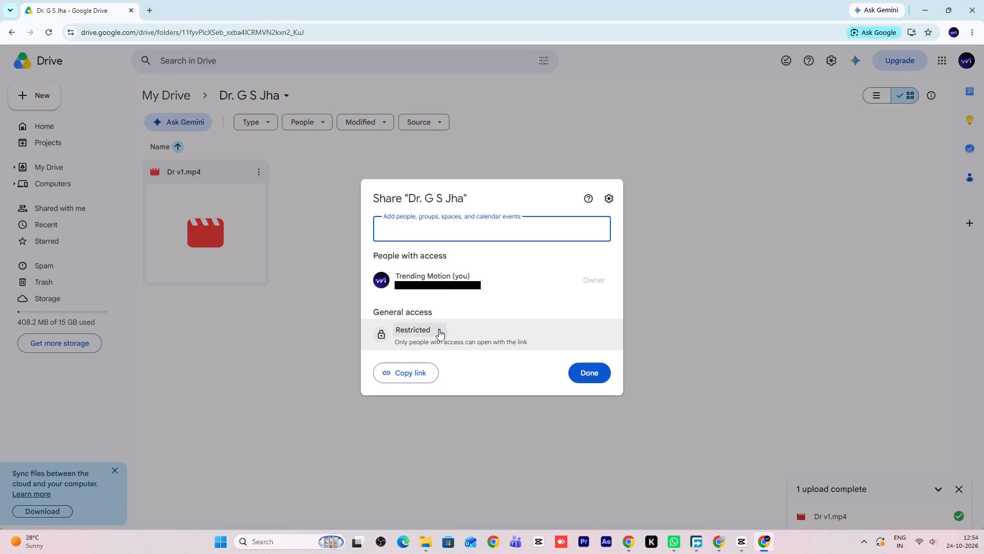
click(433, 331)
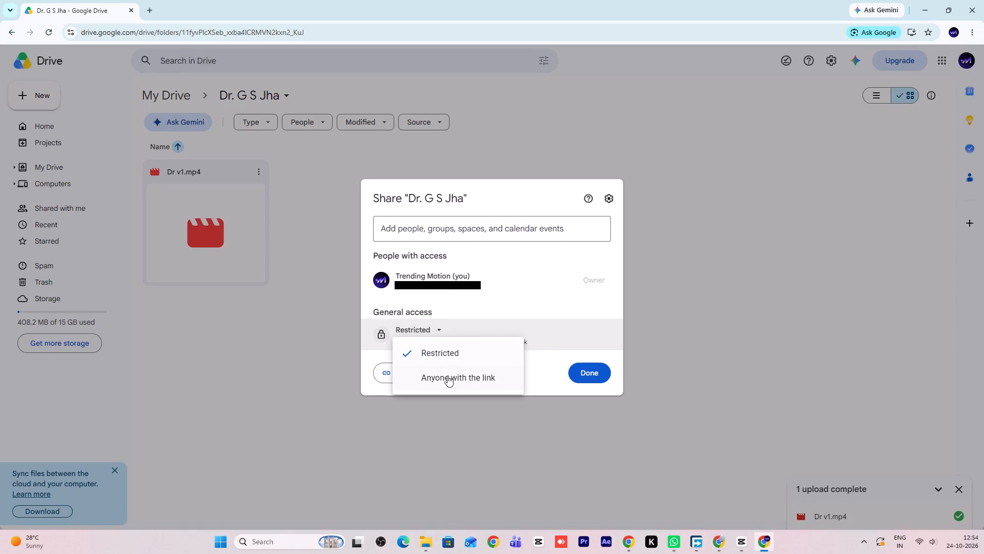
click(447, 375)
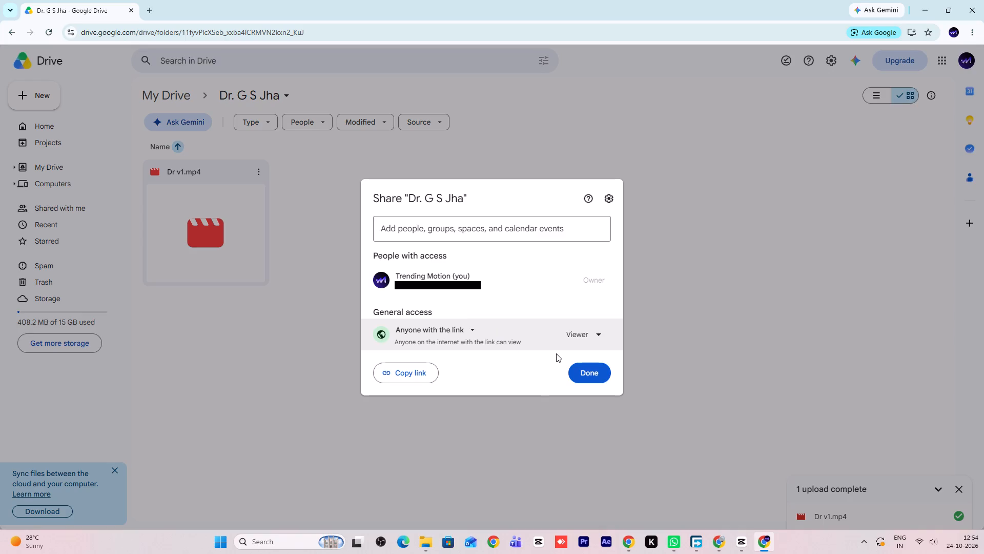
click(581, 338)
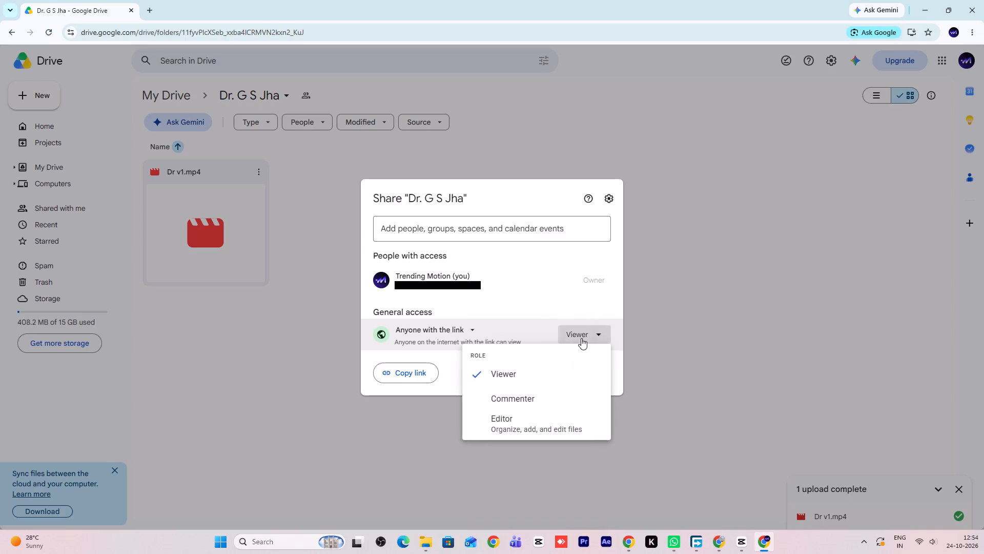
click(516, 425)
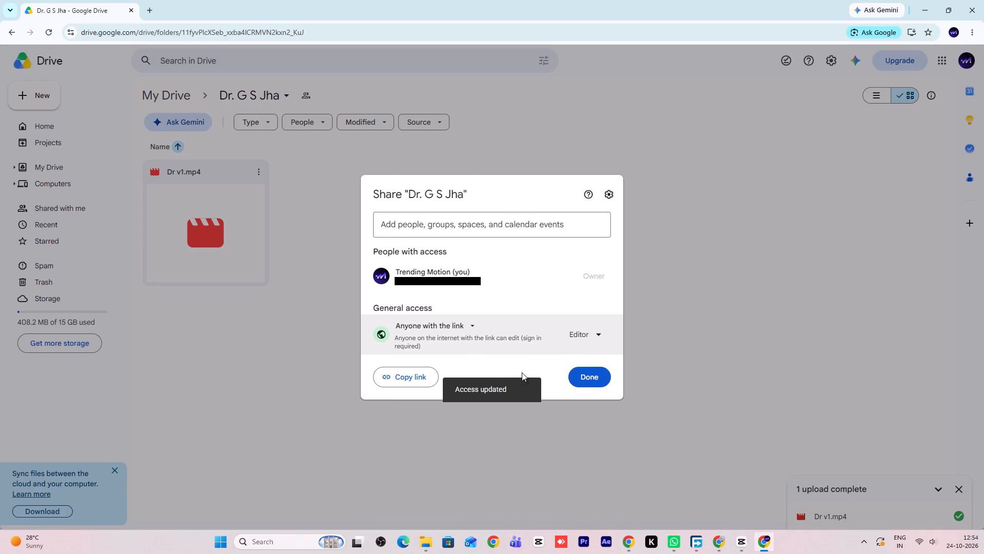
click(578, 373)
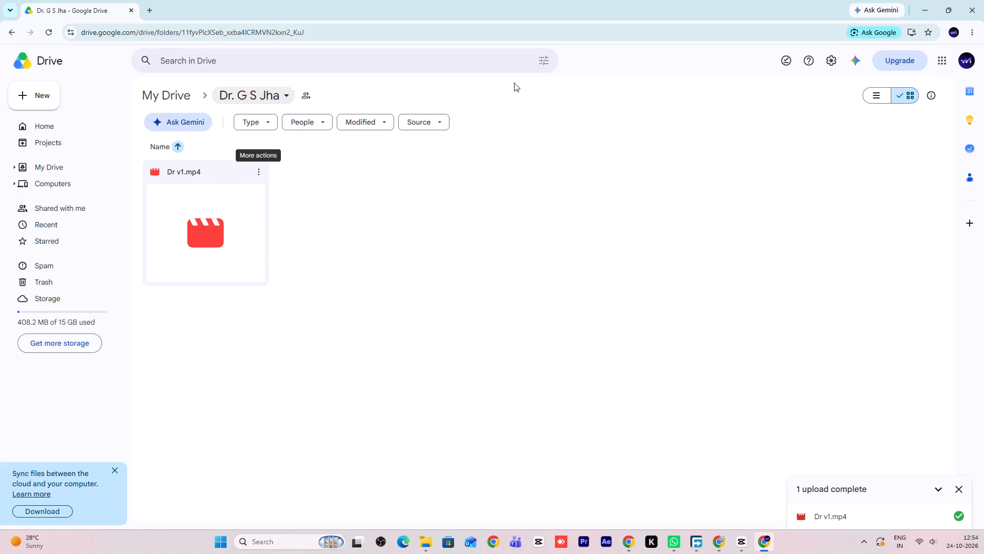
Copy the share link of the doctor's project folder.
click(283, 95)
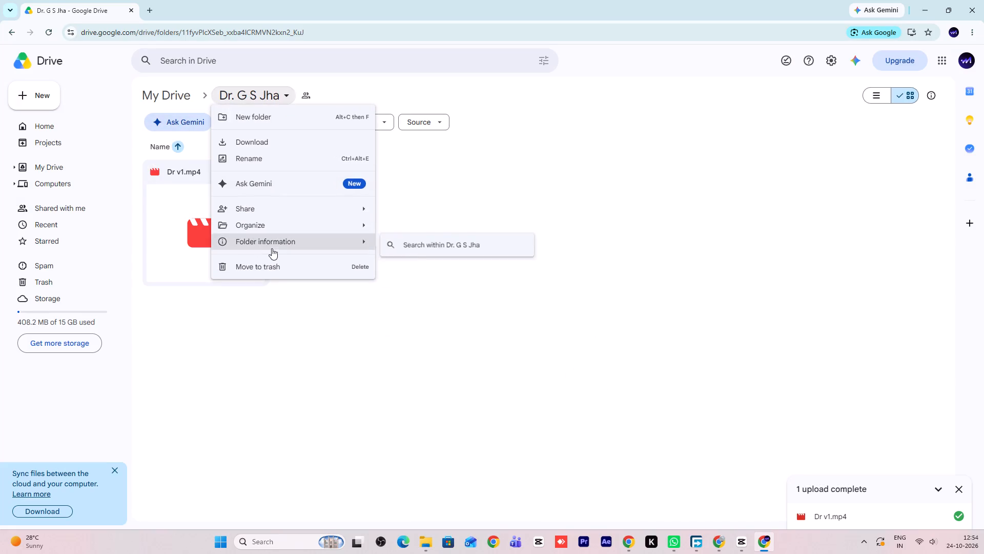
click(266, 208)
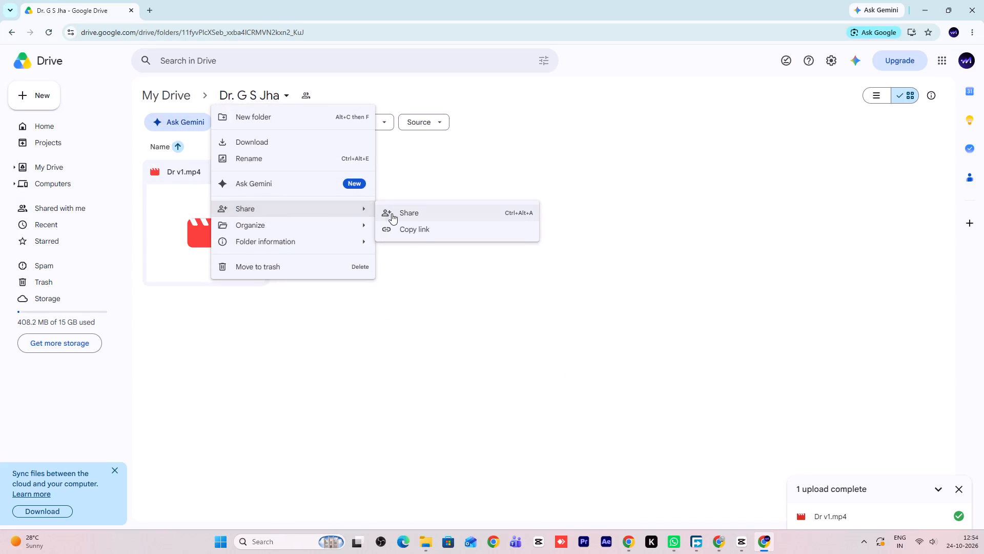
click(413, 234)
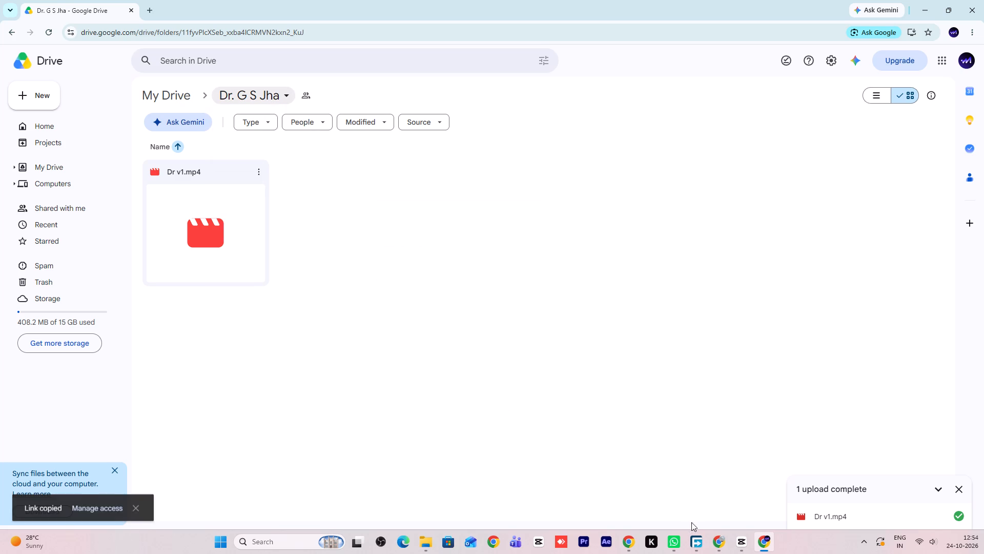
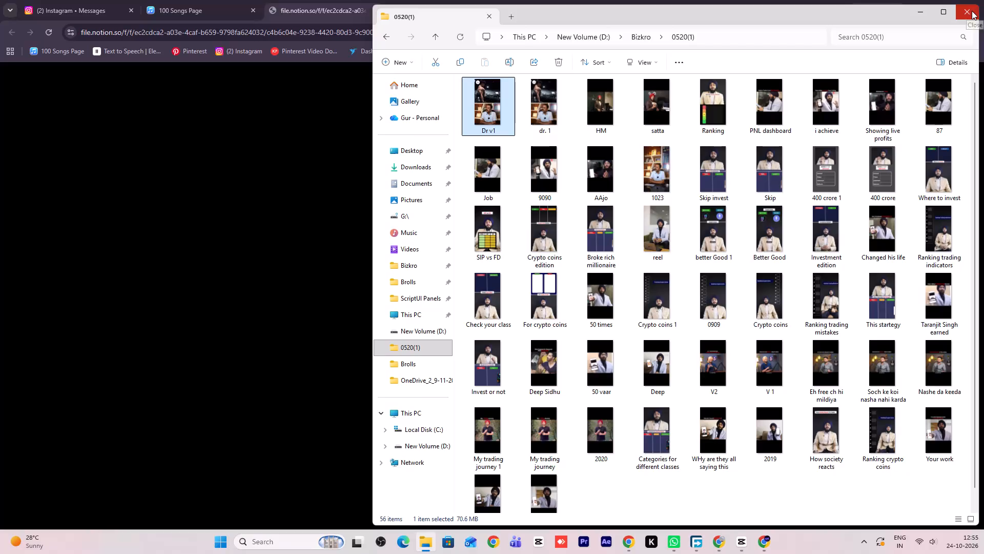
Close the 0520(1) folder window and the ESSENCE.mp3 preview tab to get back to the CapCut editor.
click(972, 11)
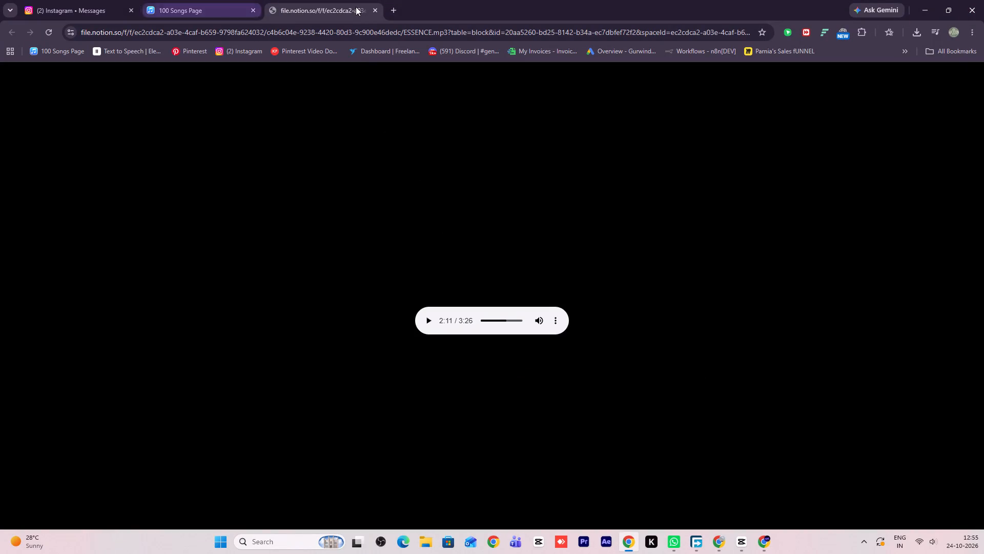
click(368, 5)
click(376, 8)
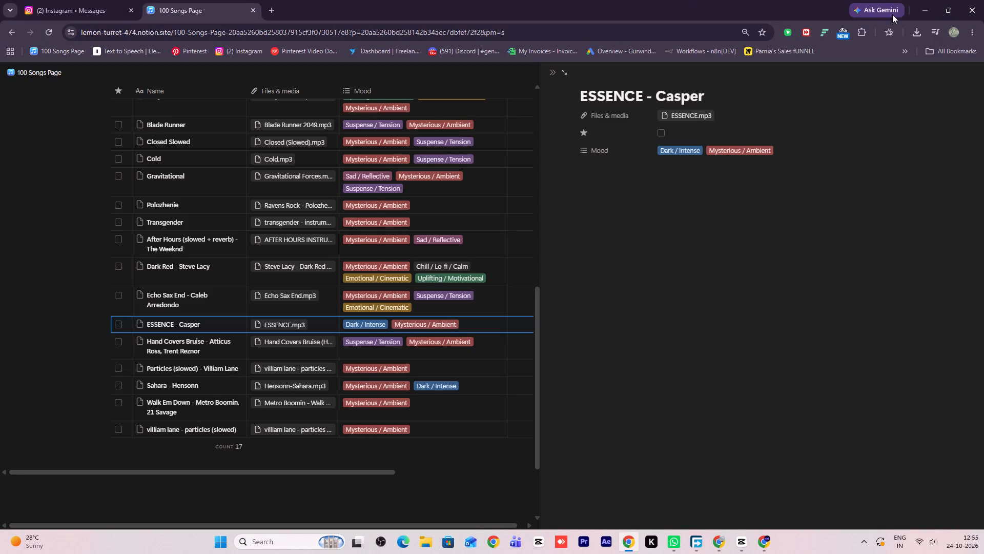
click(926, 4)
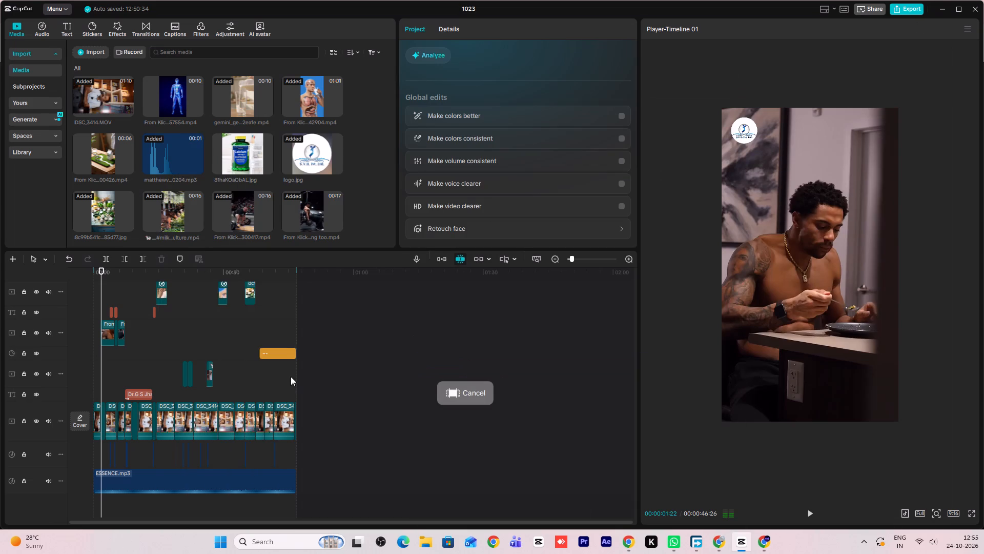
Leave project 1023 for the CapCut home page and open the TARANJIT project.
scroll(545, 456, down, 1)
click(69, 9)
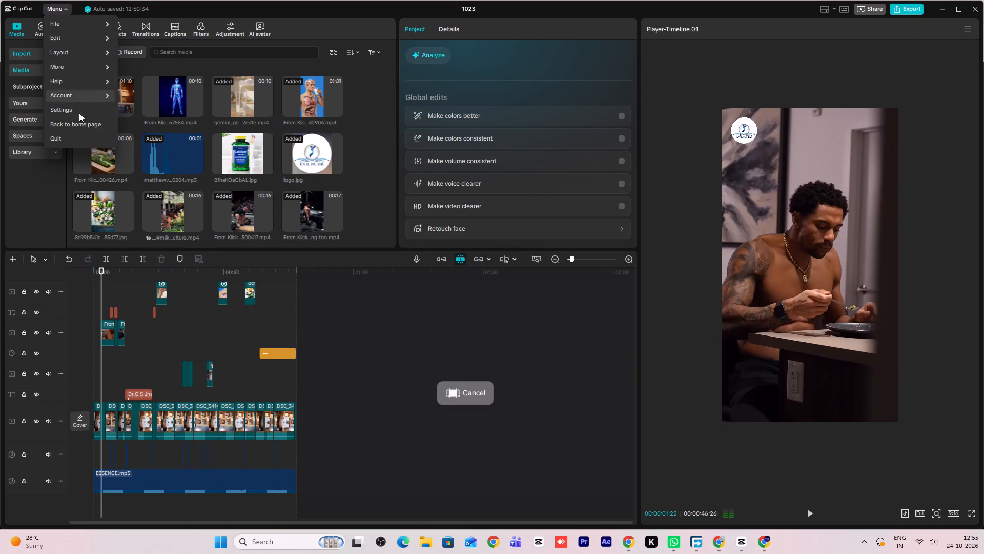
click(81, 127)
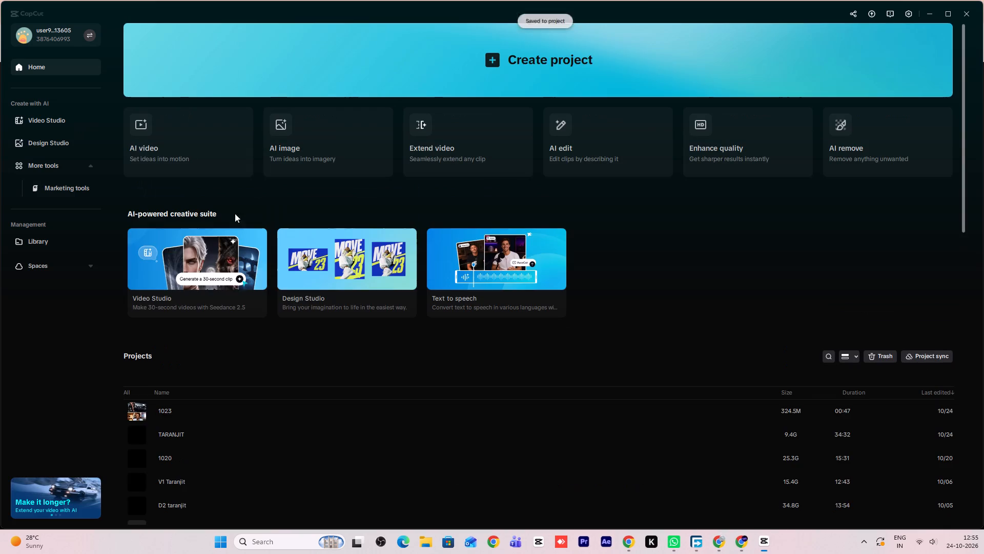
click(183, 443)
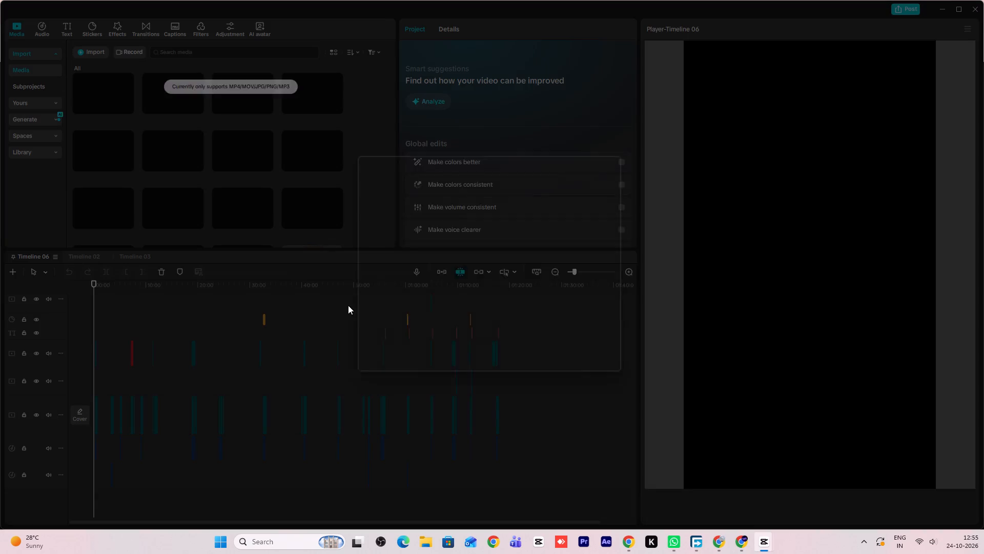
click(594, 365)
Look through the clips on Timeline 06 around the 55-minute mark.
click(368, 327)
drag(368, 327, 378, 332)
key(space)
ctrl+scroll(412, 433, up, 12)
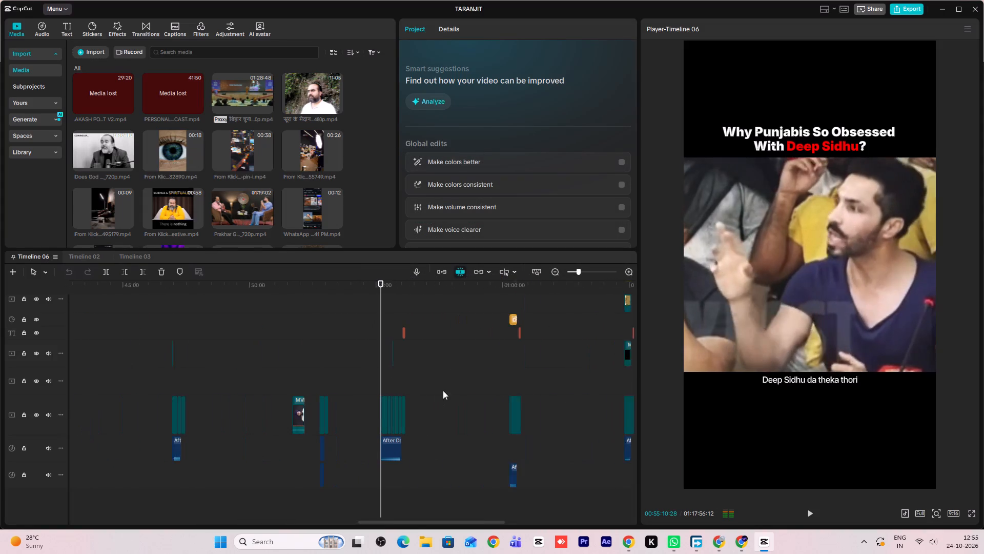
ctrl+scroll(443, 390, up, 3)
double_click(541, 370)
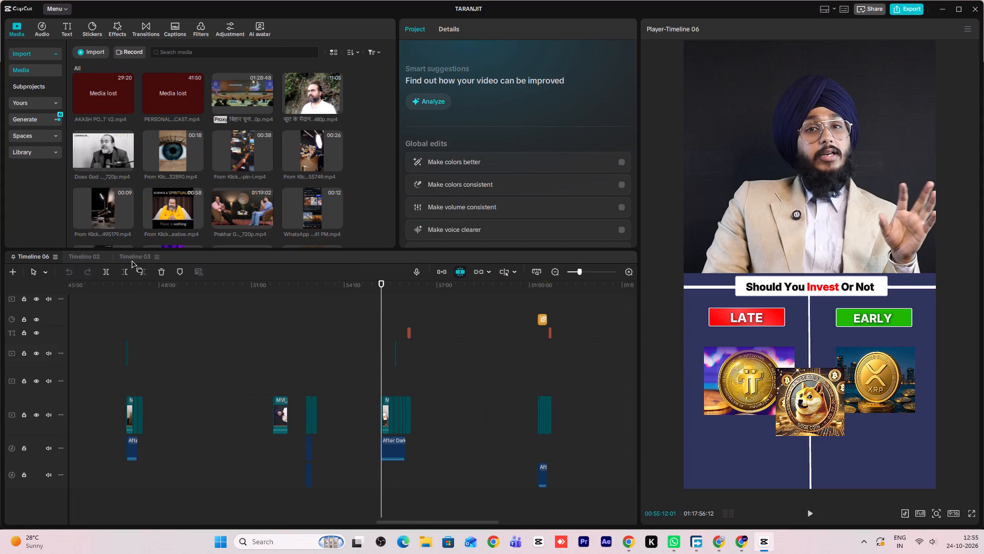
Switch to Timeline 03 and review the captioned clips, playing the section with 9090.mp4 at about 20:31.
click(131, 260)
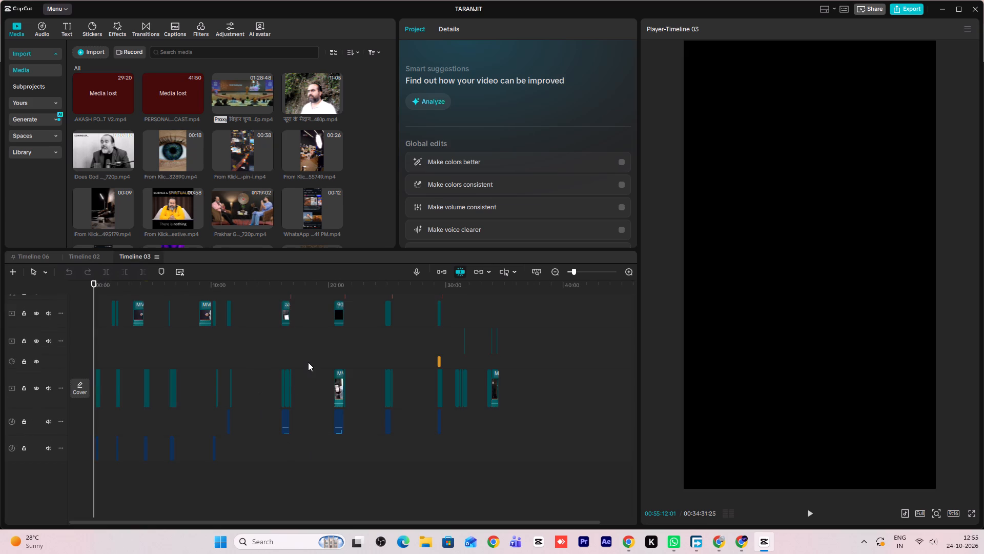
click(310, 354)
drag(310, 354, 281, 354)
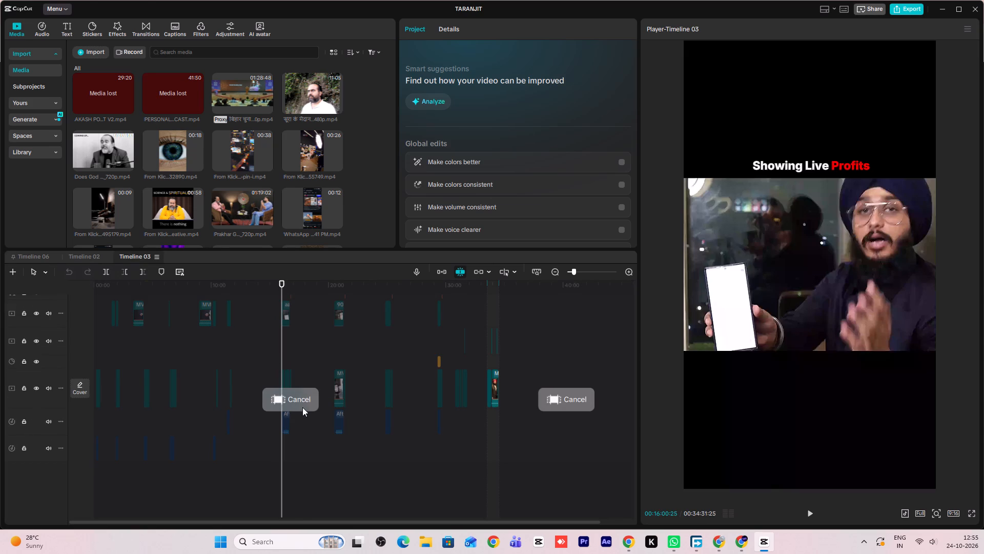
click(302, 407)
ctrl+scroll(349, 472, up, 13)
double_click(459, 354)
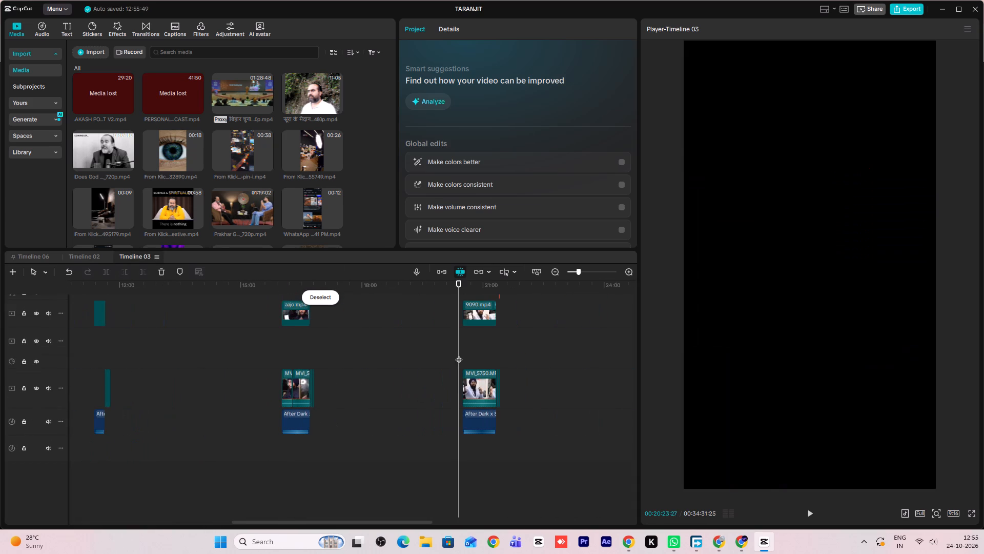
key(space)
drag(481, 398, 457, 448)
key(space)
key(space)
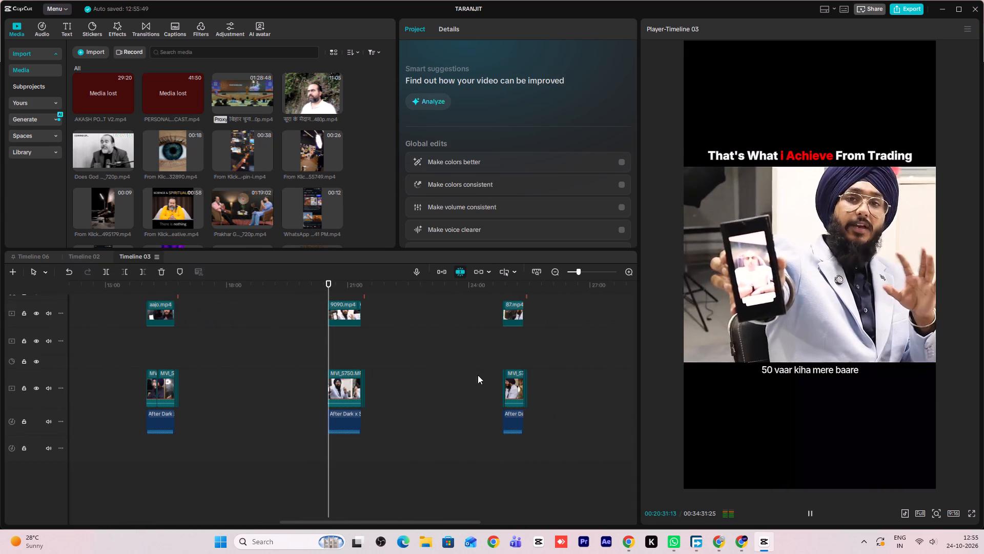
Inspect the red-turban MVI_5855 segment on Timeline 03 and park the playhead at its start, 00:30:48:19.
ctrl+scroll(467, 387, down, 12)
double_click(449, 355)
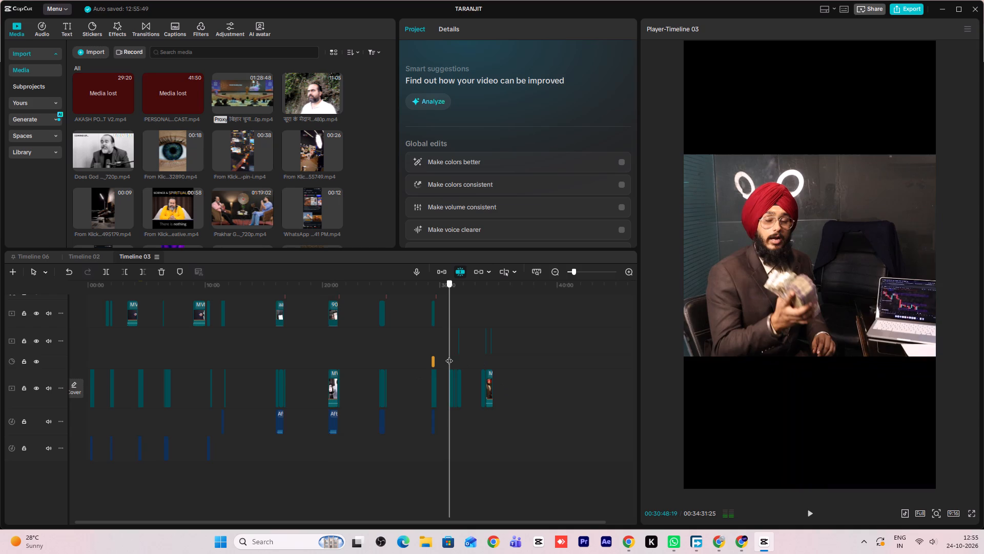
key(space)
ctrl+scroll(522, 506, up, 13)
ctrl+middle_drag(496, 452, 489, 438)
ctrl+middle_click(485, 403)
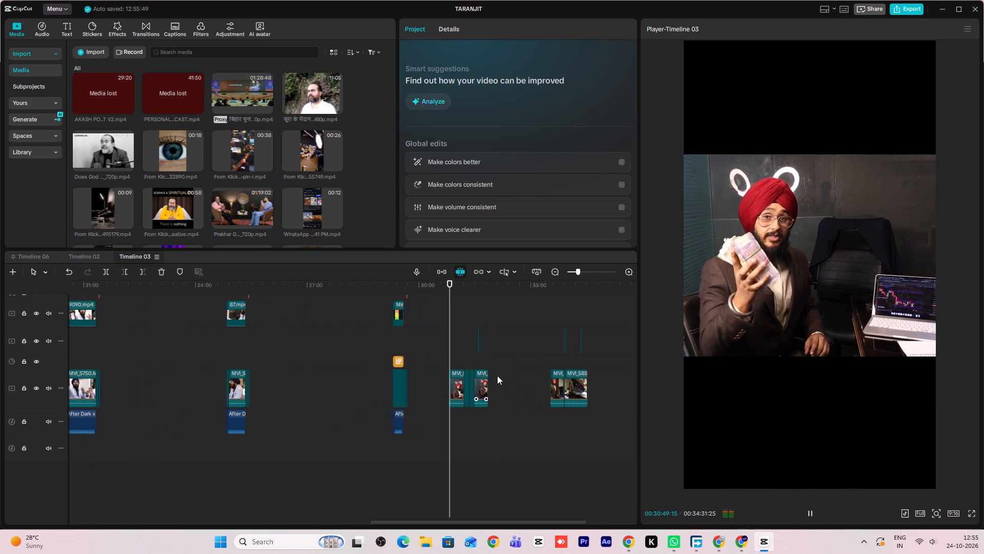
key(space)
click(460, 350)
drag(460, 350, 446, 351)
click(446, 351)
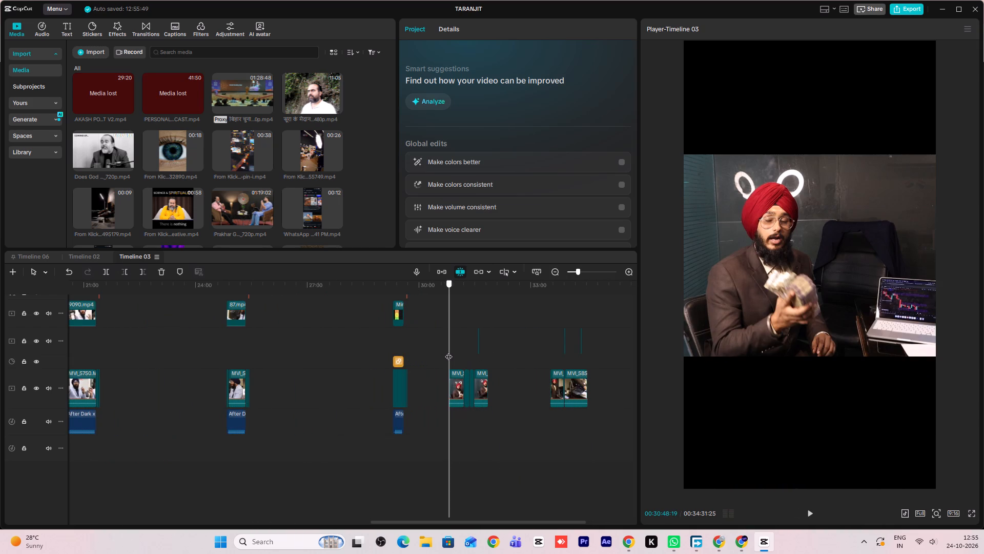
Dismiss Free Download Manager and close the hm.mp4 preview tab in Chrome.
click(700, 547)
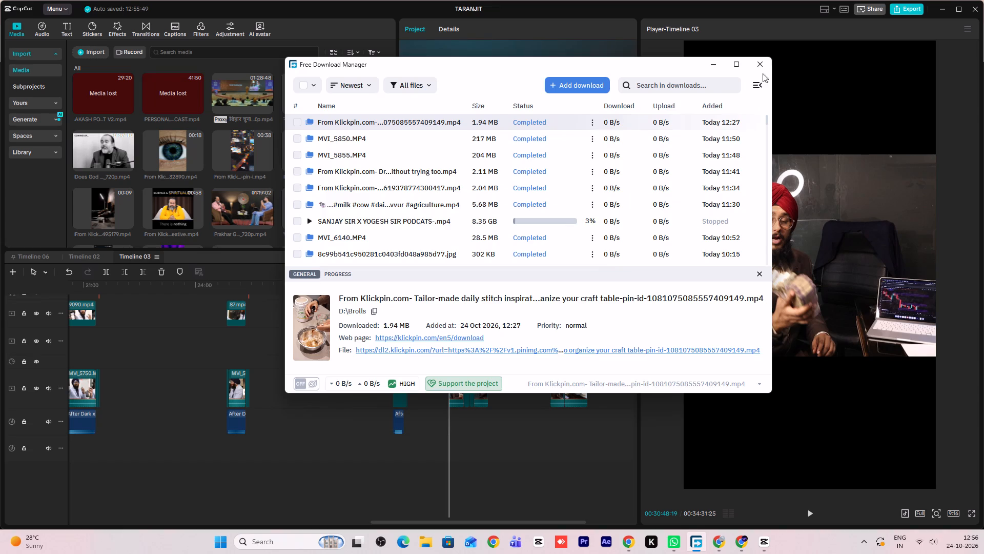
click(760, 66)
click(714, 545)
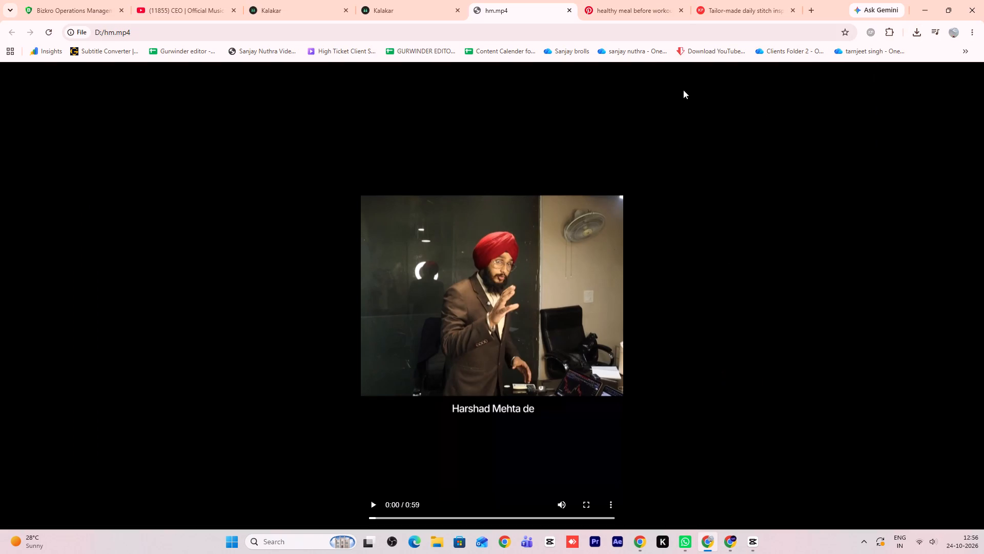
click(568, 8)
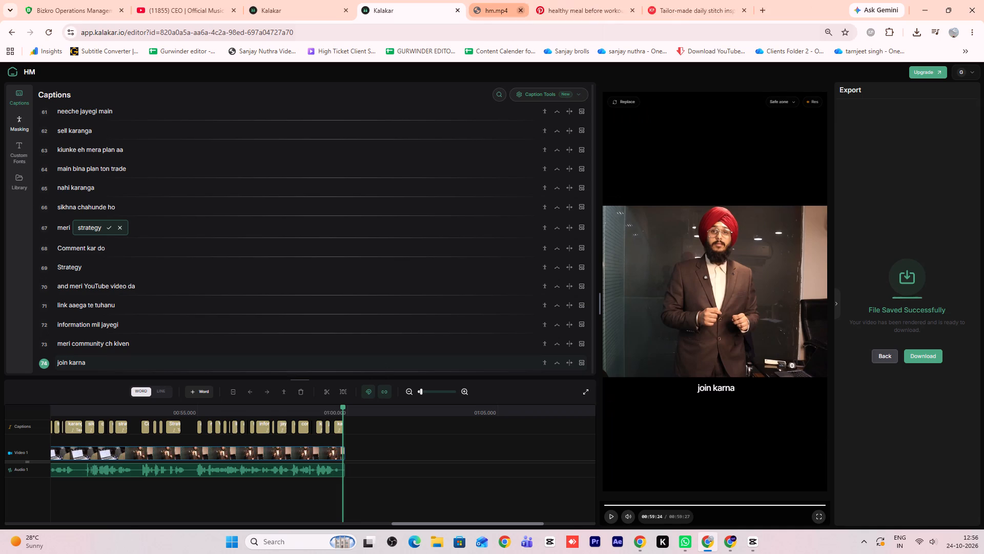
Bring the downloaded hm.mp4 into CapCut's Timeline 03 and align it above the MVI_5850 clips, on the 9090.mp4 track.
click(962, 50)
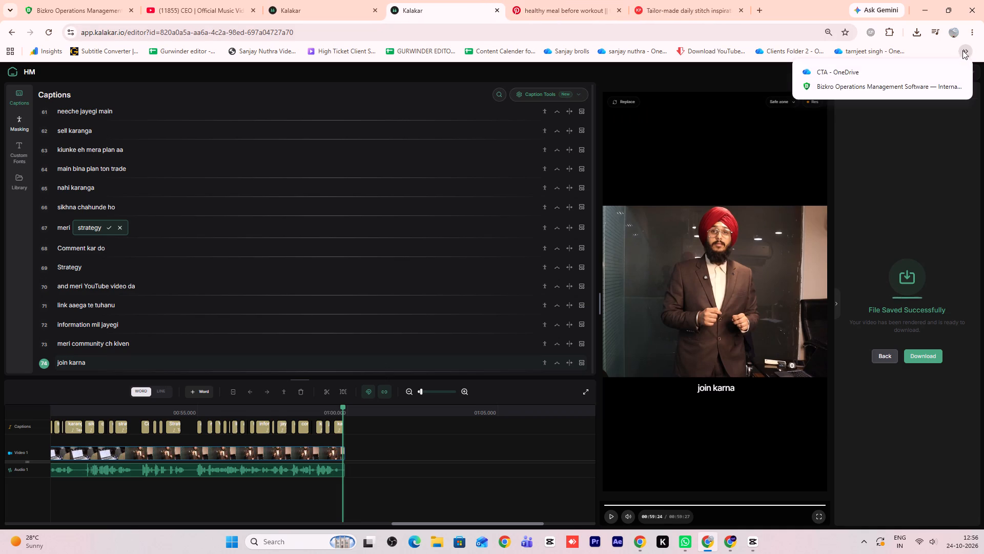
click(922, 34)
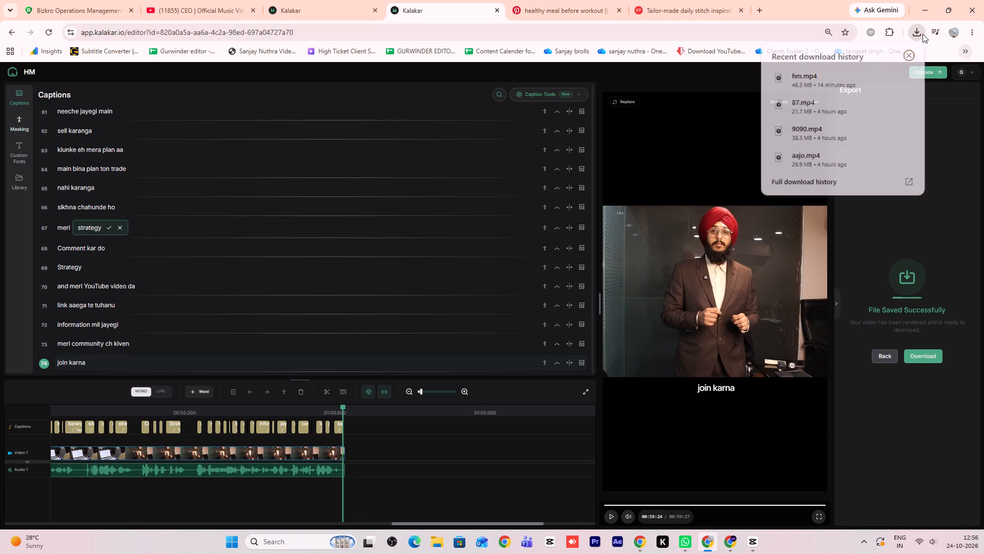
drag(810, 77, 753, 537)
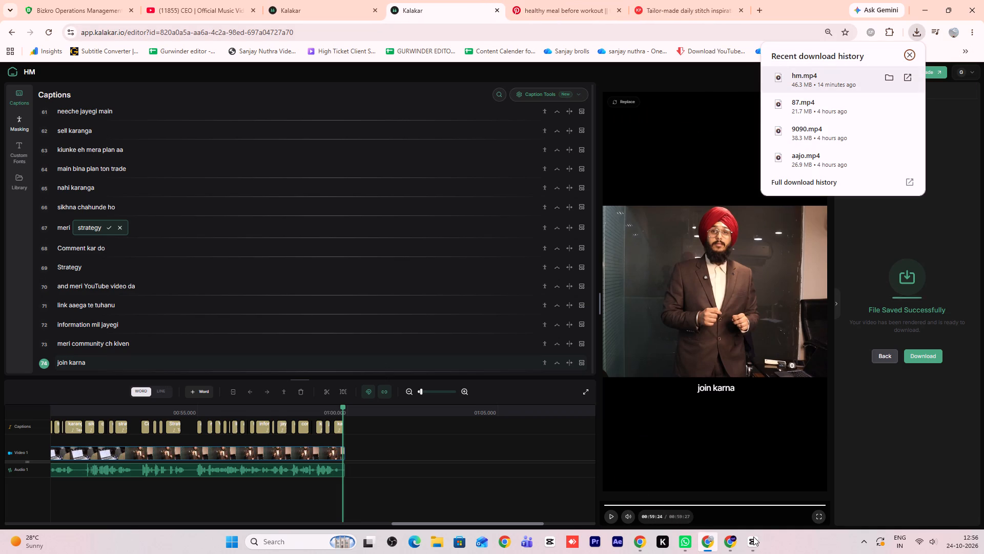
drag(753, 537, 464, 357)
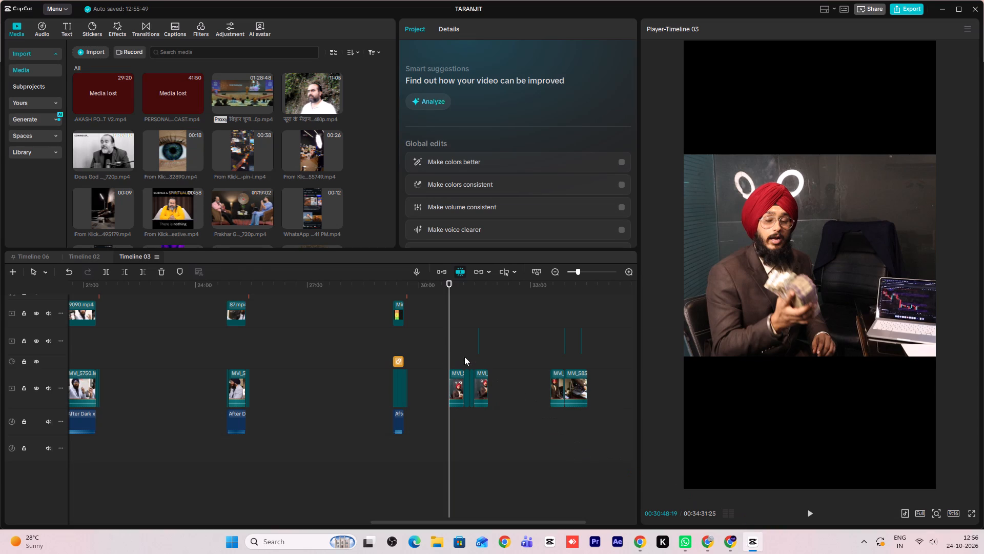
drag(455, 304, 560, 302)
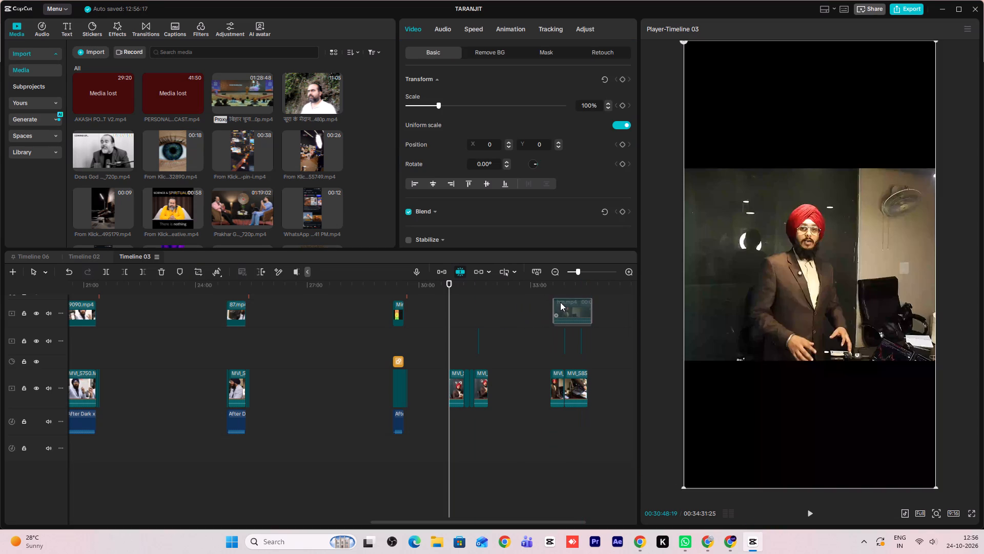
drag(560, 302, 554, 303)
drag(571, 310, 571, 313)
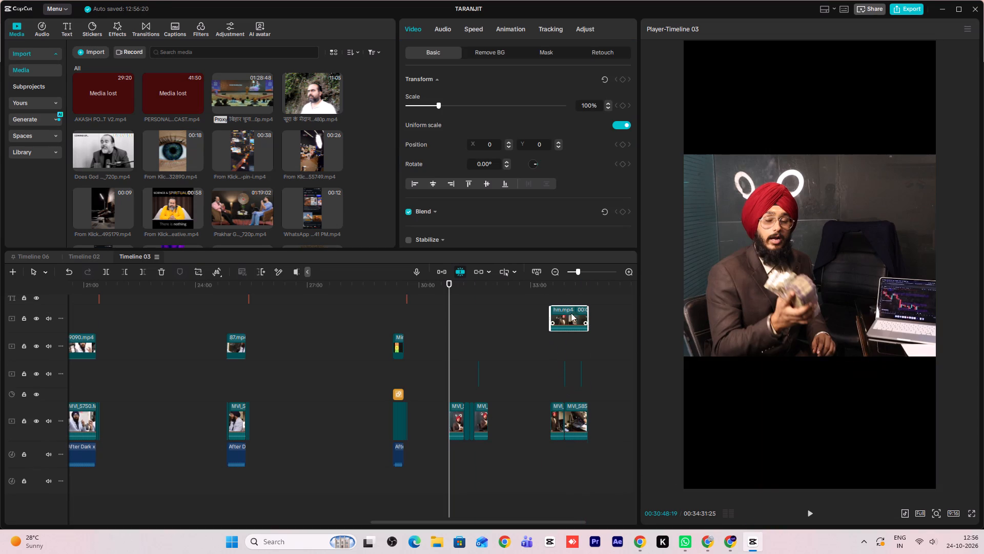
drag(571, 313, 569, 337)
Play hm.mp4 from its start at about 33:32 to check its captions and alignment with the MVI_5850 clips.
double_click(550, 314)
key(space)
ctrl+scroll(596, 464, up, 2)
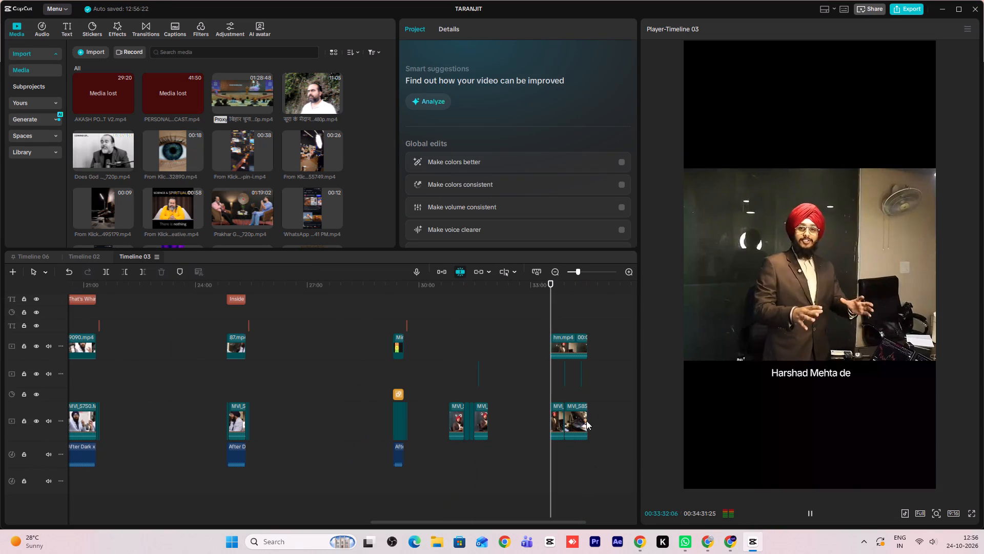
ctrl+scroll(586, 421, up, 11)
drag(598, 379, 551, 436)
ctrl+scroll(516, 421, up, 7)
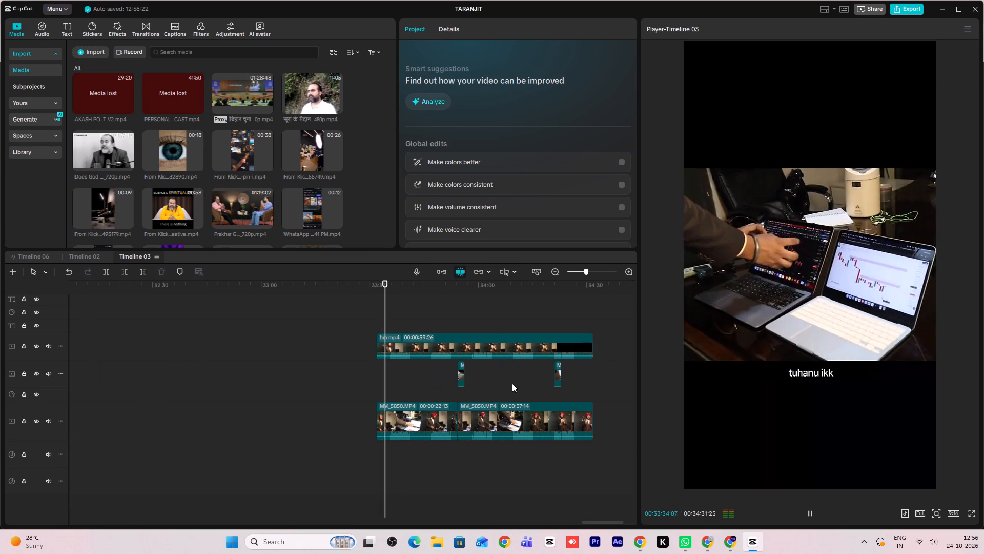
drag(407, 355, 408, 381)
drag(457, 351, 449, 377)
click(446, 367)
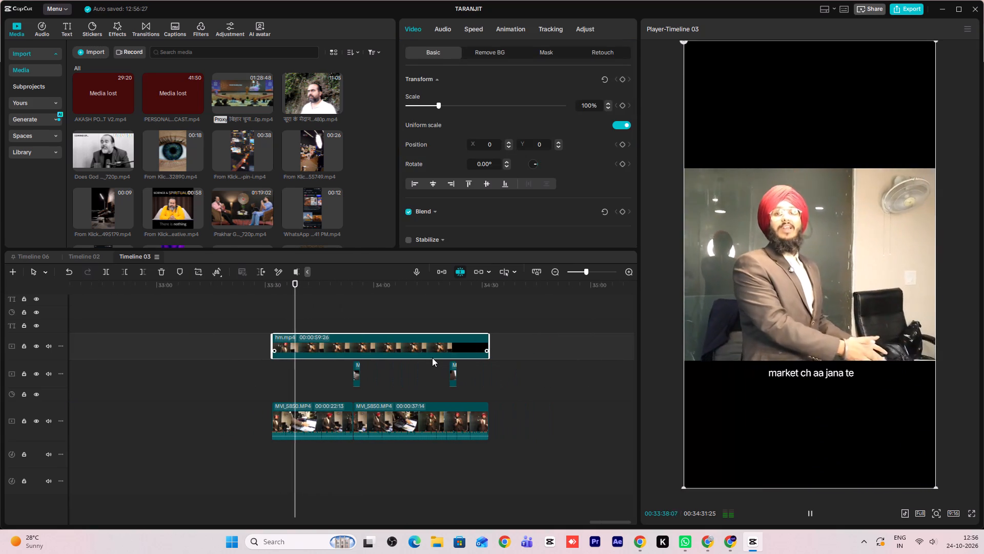
click(422, 361)
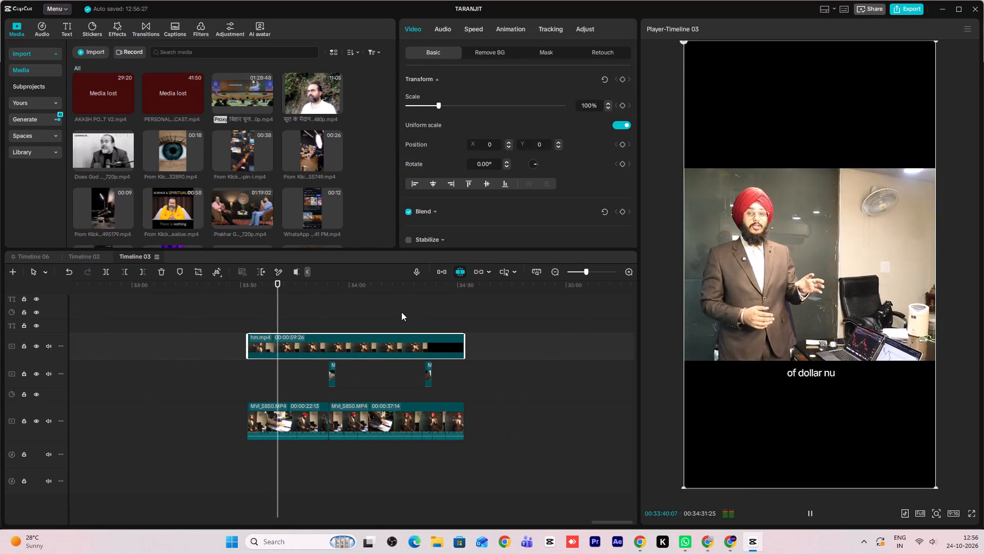
click(413, 314)
drag(413, 314, 461, 326)
Find the MVI_5855 segment again on Timeline 03 and place the playhead at its start, 00:30:48:19.
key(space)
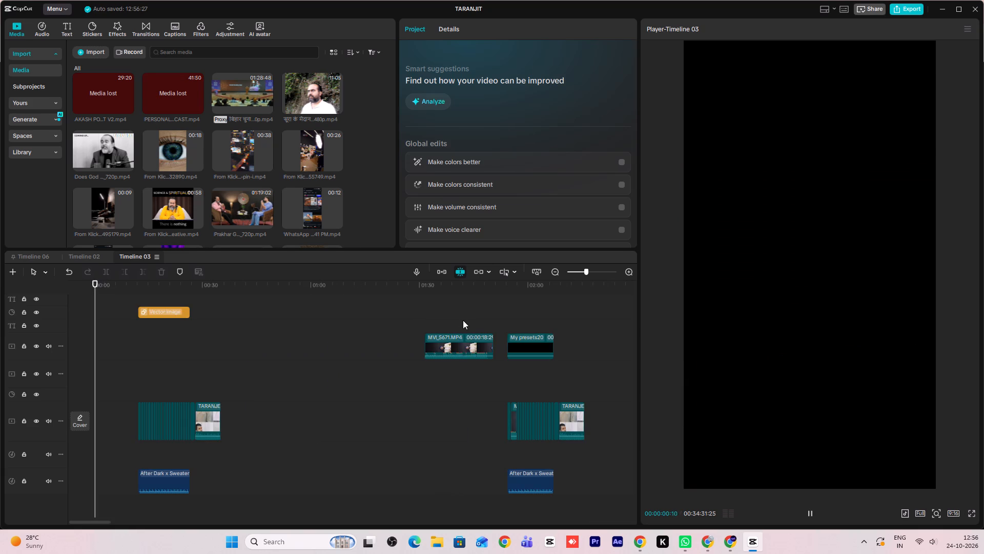
ctrl+scroll(445, 341, down, 20)
ctrl+scroll(445, 341, down, 9)
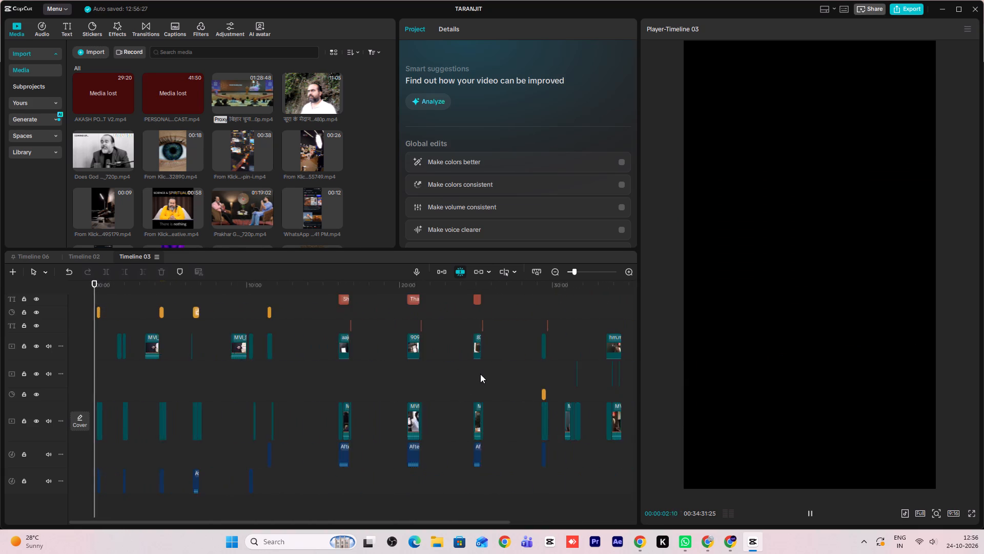
ctrl+scroll(480, 374, down, 9)
click(283, 374)
drag(283, 374, 283, 373)
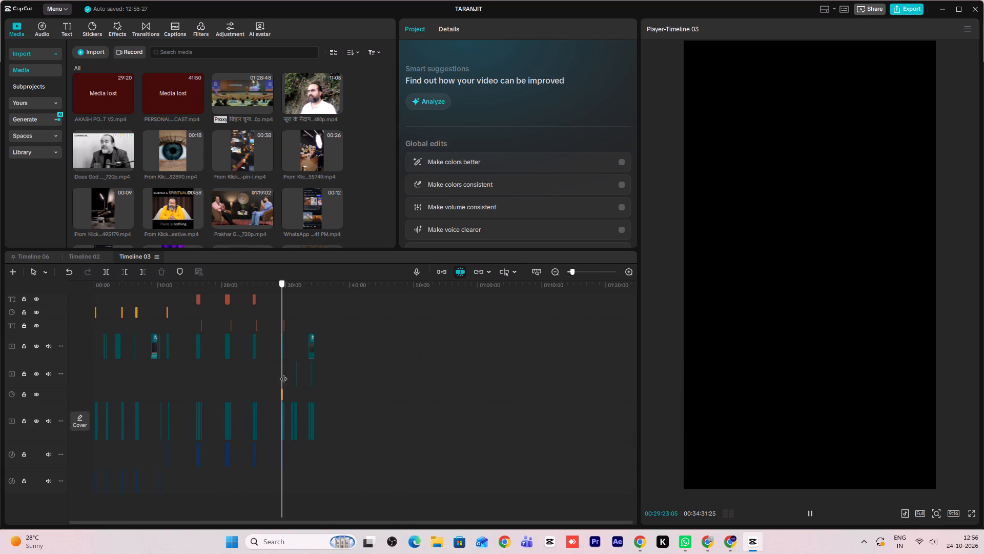
drag(283, 373, 289, 374)
ctrl+scroll(317, 428, up, 20)
ctrl+scroll(317, 428, up, 2)
ctrl+middle_drag(317, 417, 318, 375)
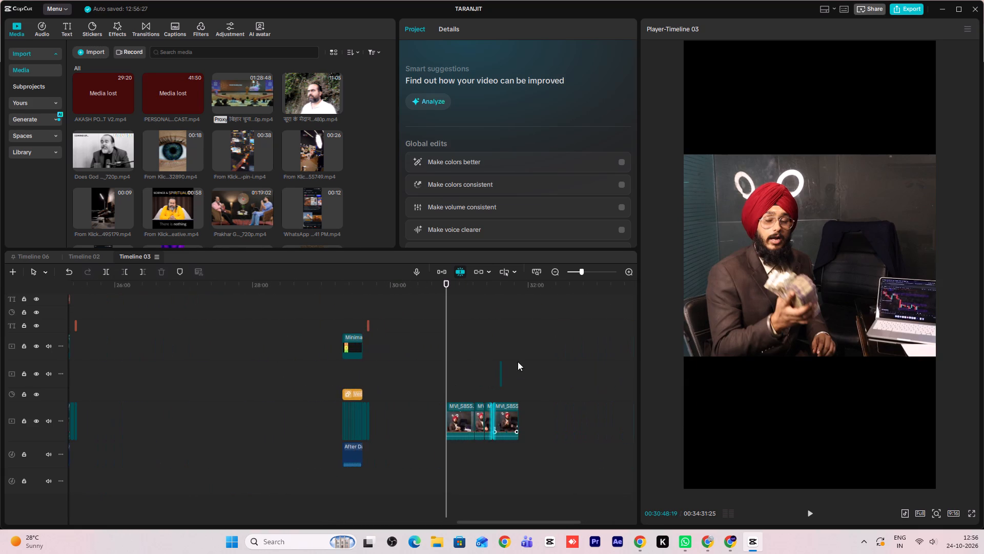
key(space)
ctrl+scroll(471, 401, up, 6)
click(469, 355)
drag(469, 355, 445, 364)
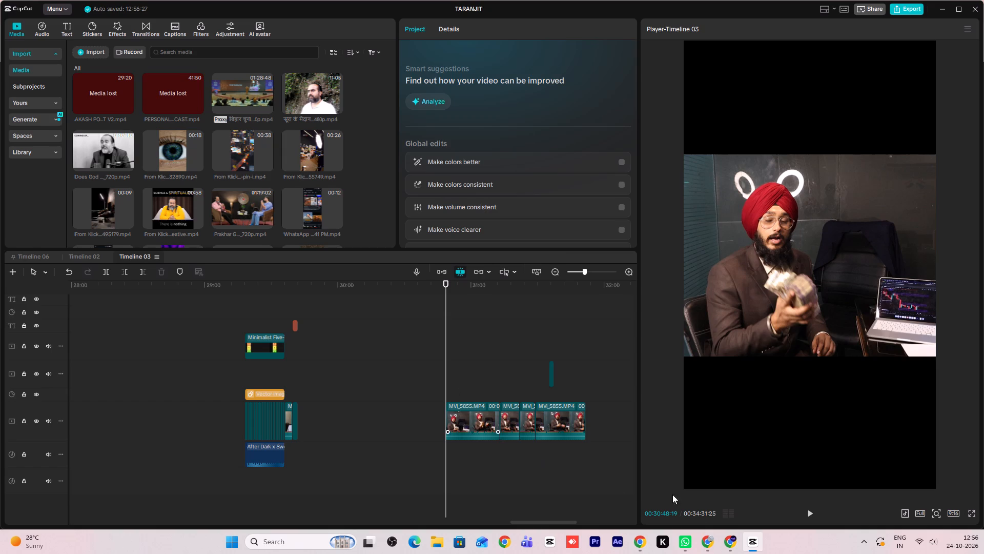
Switch to Kalakar in Chrome, leave the HM project and open the satta project from the recent videos.
click(706, 544)
click(856, 442)
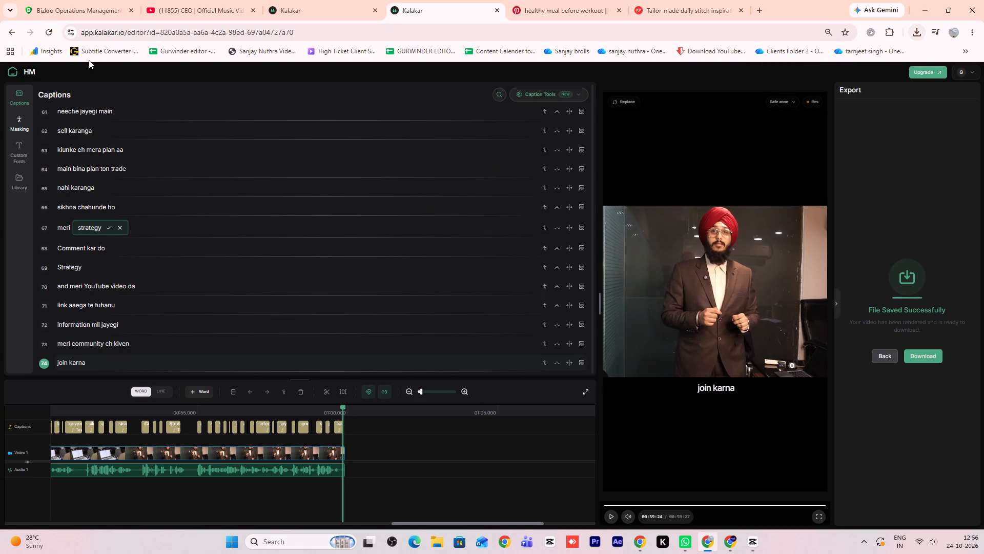
click(6, 76)
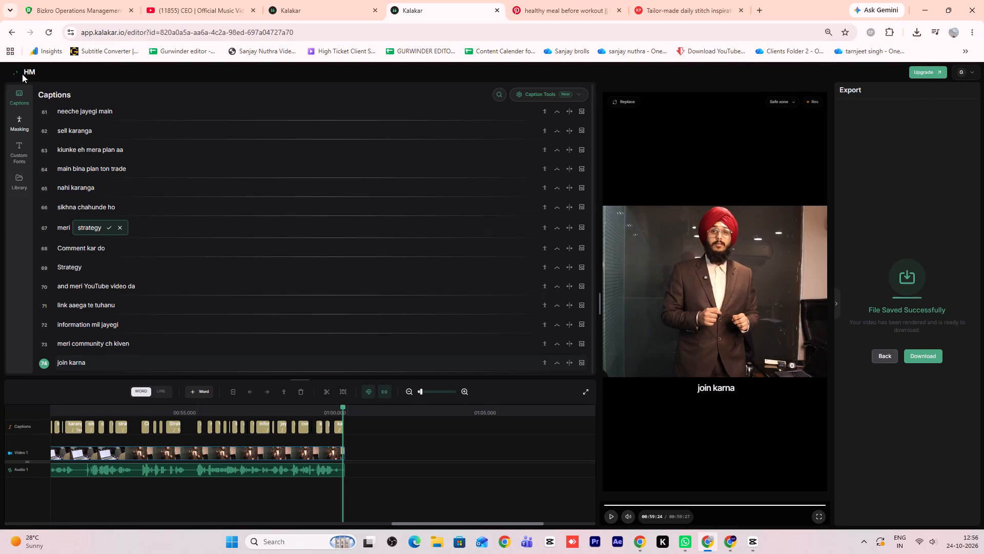
click(17, 73)
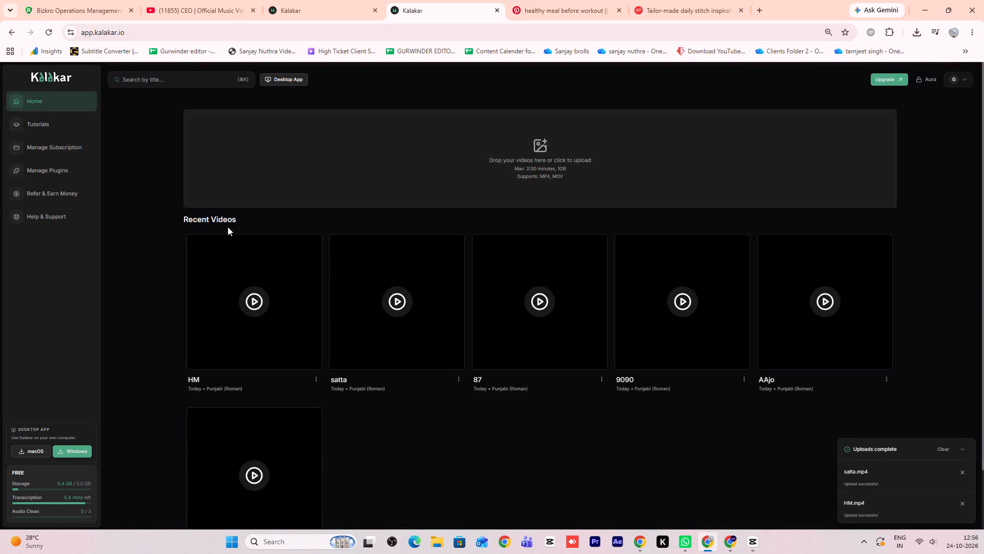
click(372, 315)
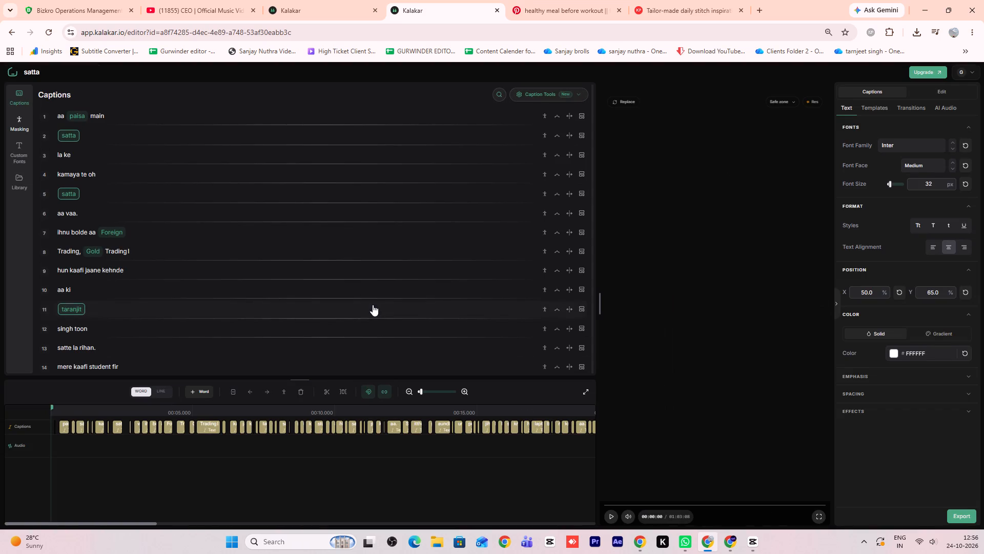
Strip punctuation and emphasis from all of the satta captions with the caption tools.
click(520, 96)
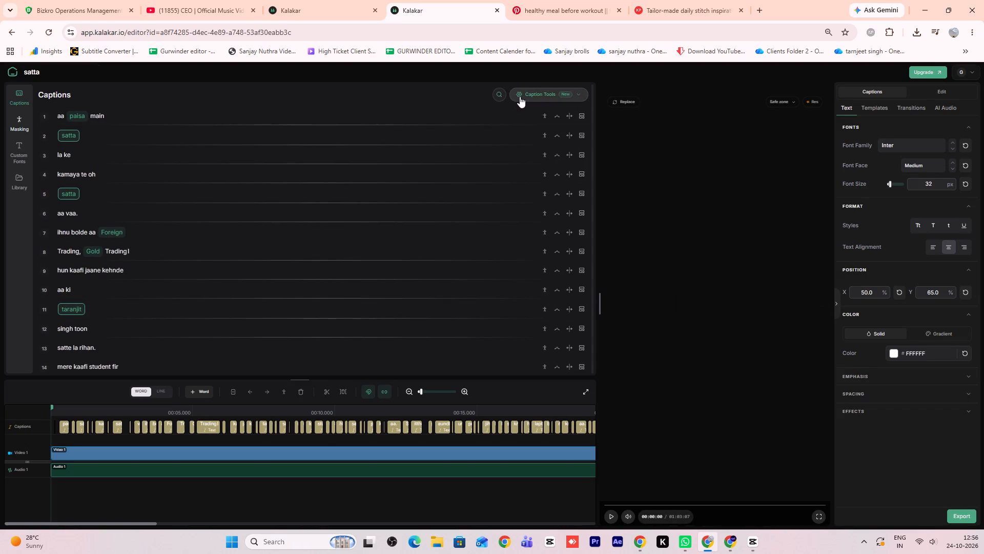
click(389, 172)
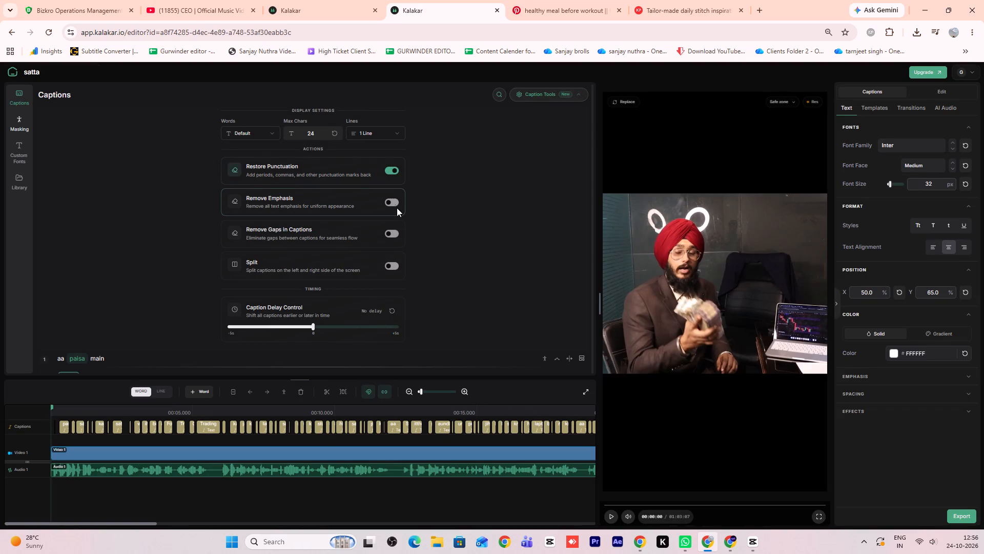
click(394, 202)
click(526, 92)
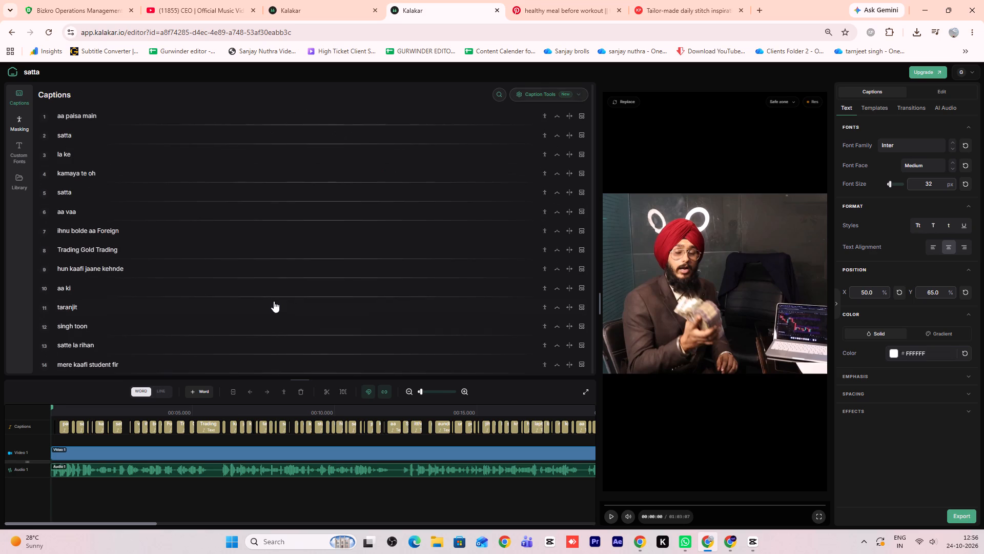
Play the clip's opening and change the first word of caption 1 to "Ah".
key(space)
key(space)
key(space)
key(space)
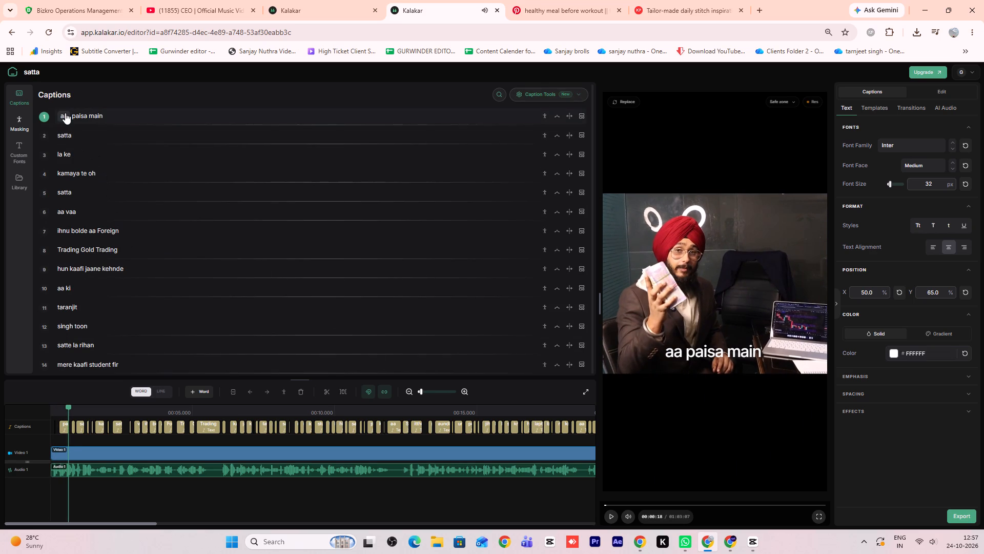
double_click(65, 113)
key(BackSpace)
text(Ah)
click(78, 120)
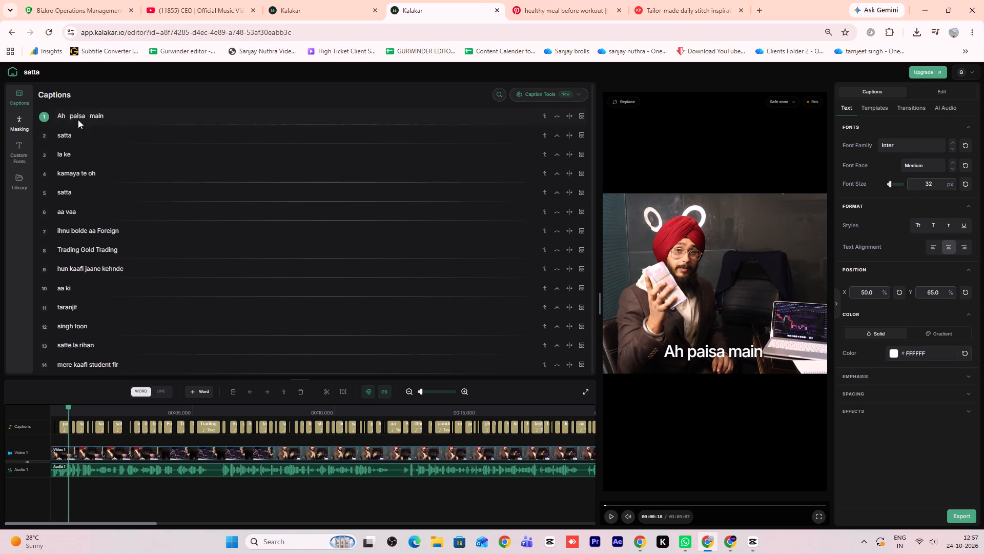
Play on to caption 3, shrink the caption text and move it just below the picture, at about X 49.5%, Y 72.1%.
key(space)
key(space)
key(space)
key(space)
drag(715, 358, 716, 361)
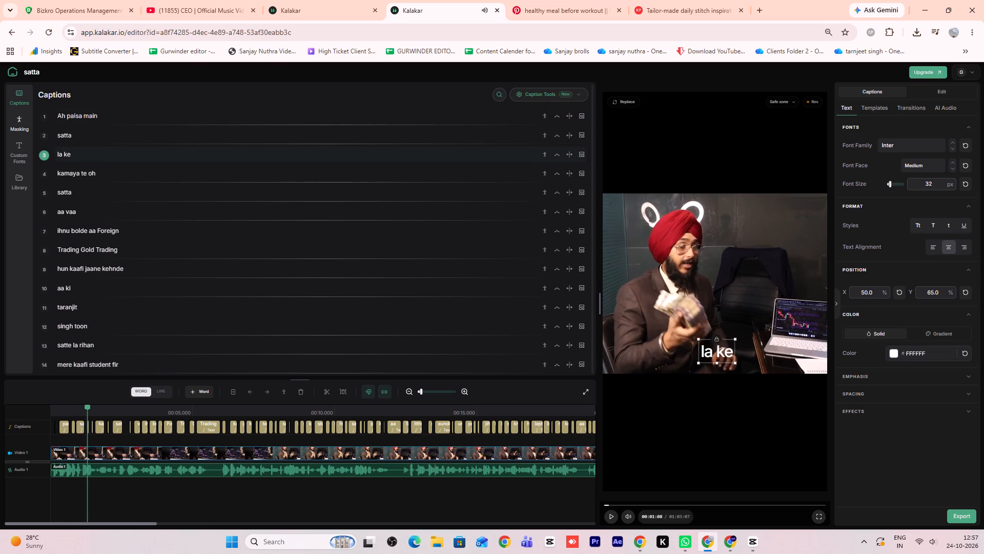
drag(716, 361, 714, 391)
drag(731, 395, 726, 389)
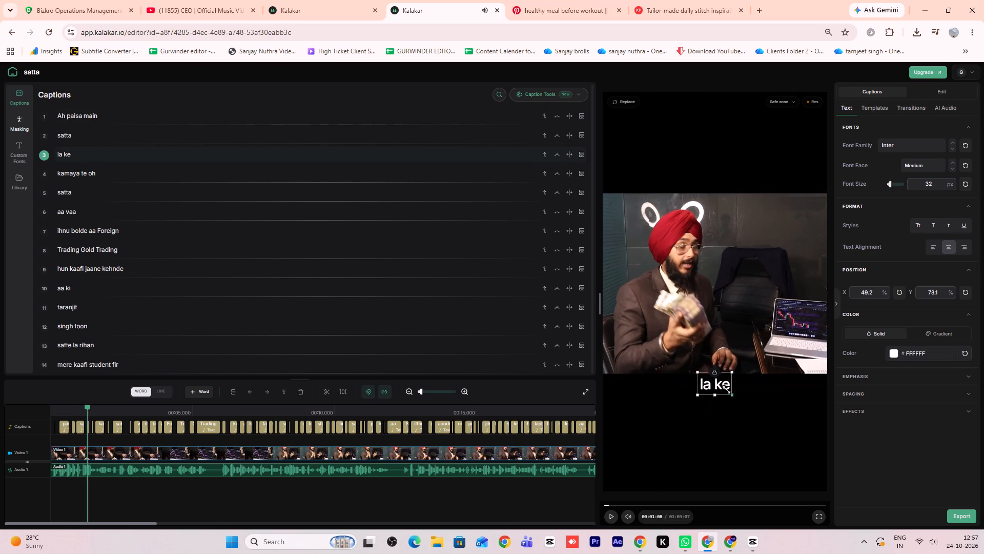
drag(726, 389, 716, 384)
click(717, 386)
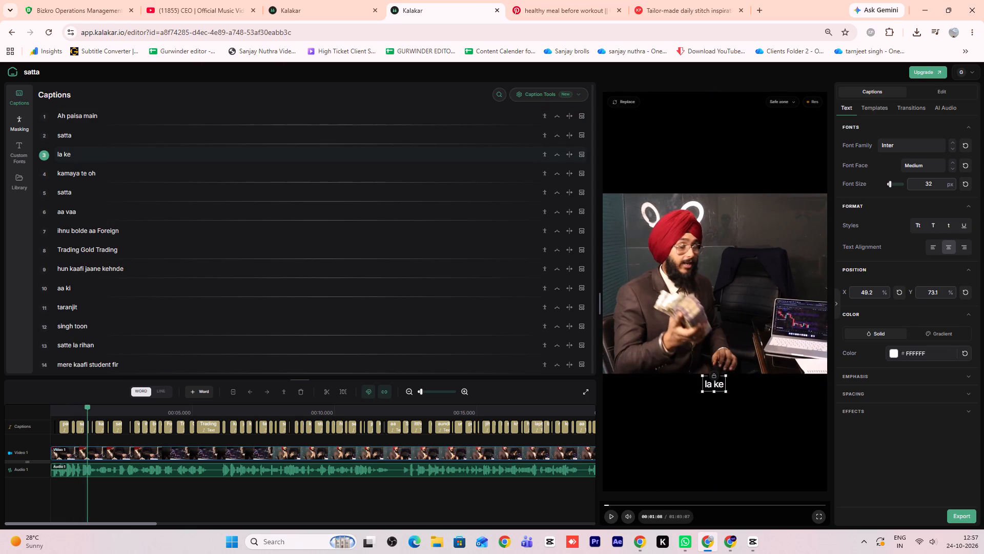
click(728, 389)
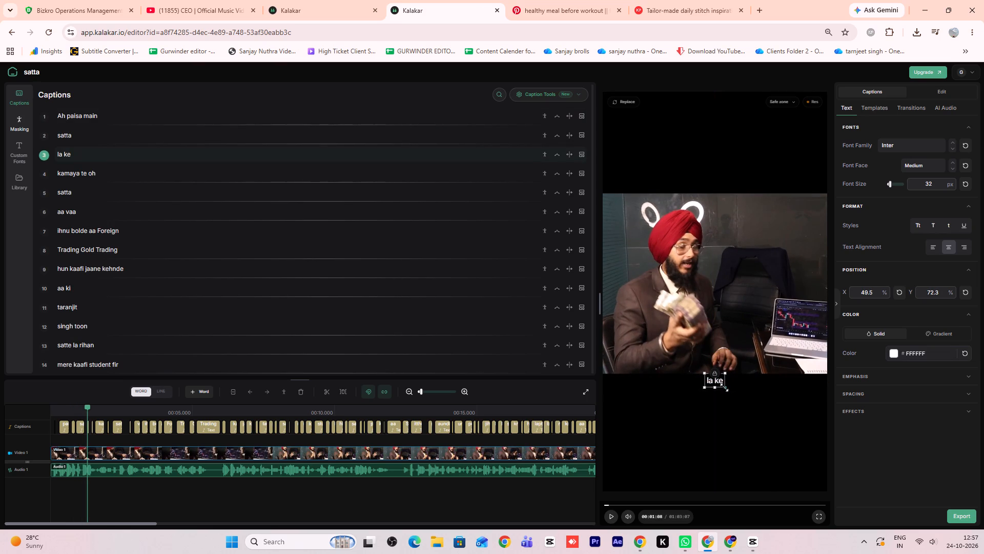
click(721, 383)
Play on to caption 5 and fine-tune the caption text to be centred at X 50.0%, Y 72.4%.
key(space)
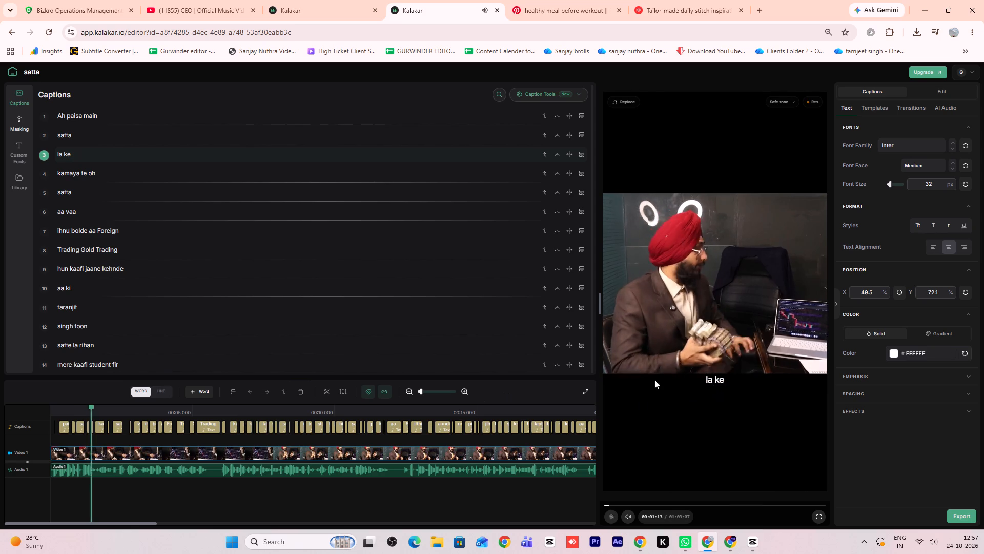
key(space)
click(716, 384)
drag(720, 383, 719, 391)
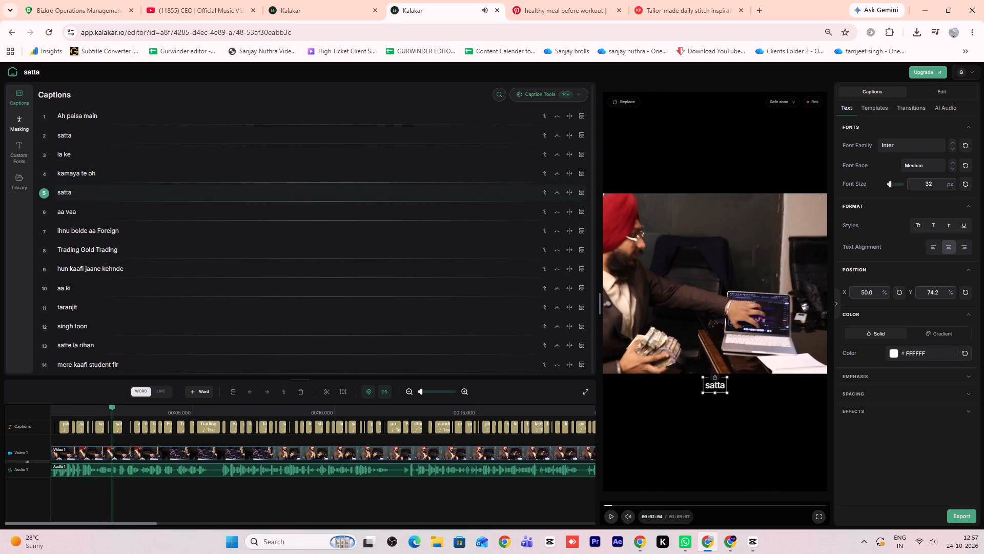
drag(719, 391, 719, 387)
click(727, 392)
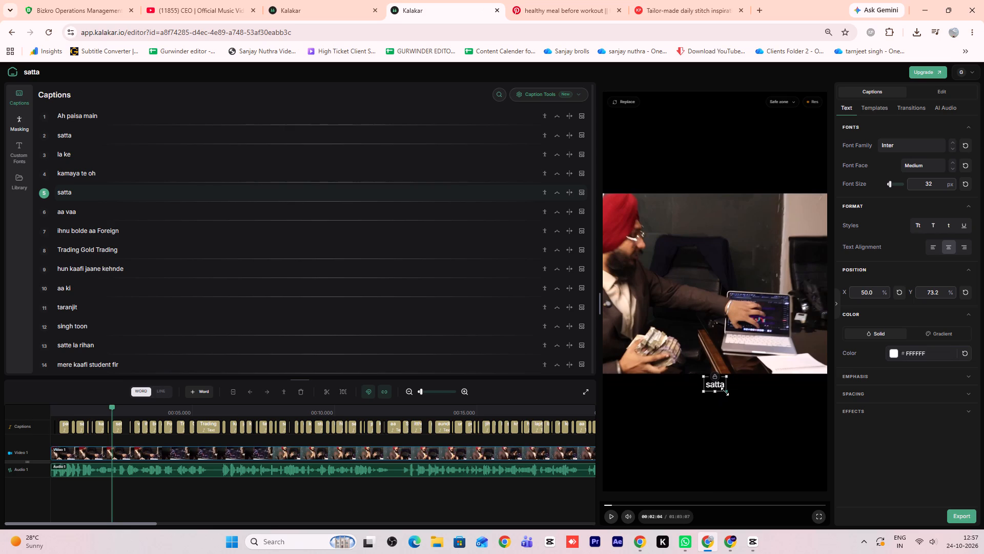
click(721, 388)
Play on to caption 8 and correct "Foreign" in caption 7 to "Forex".
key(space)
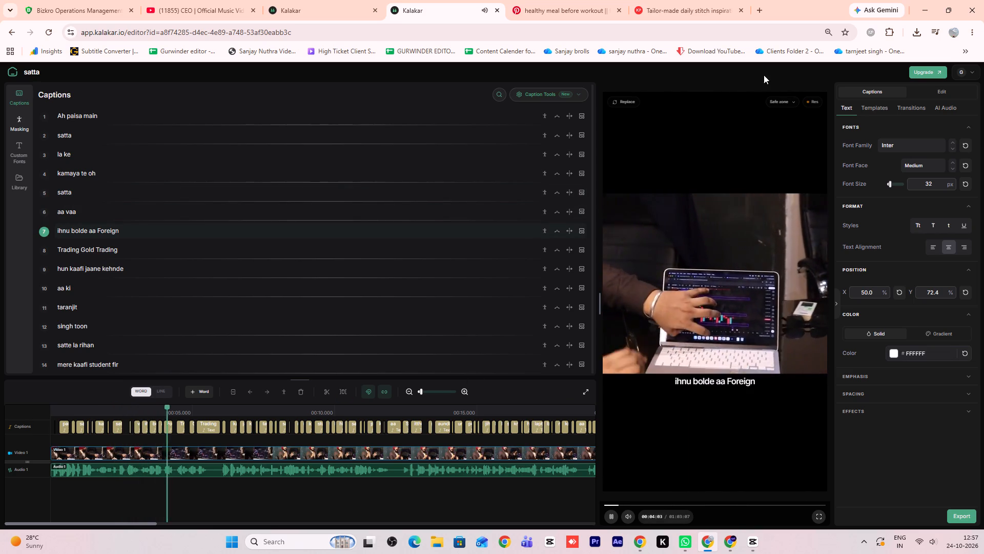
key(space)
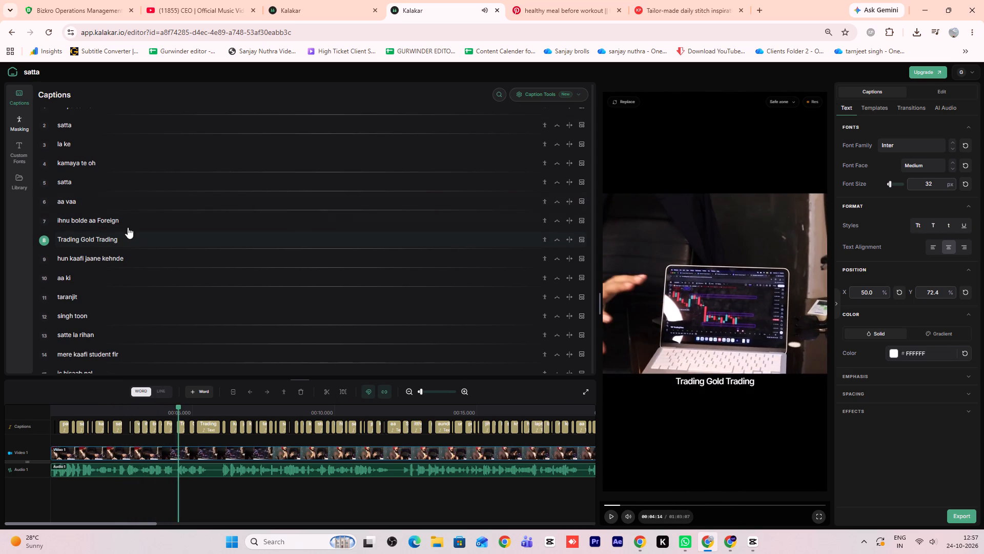
double_click(112, 221)
click(124, 222)
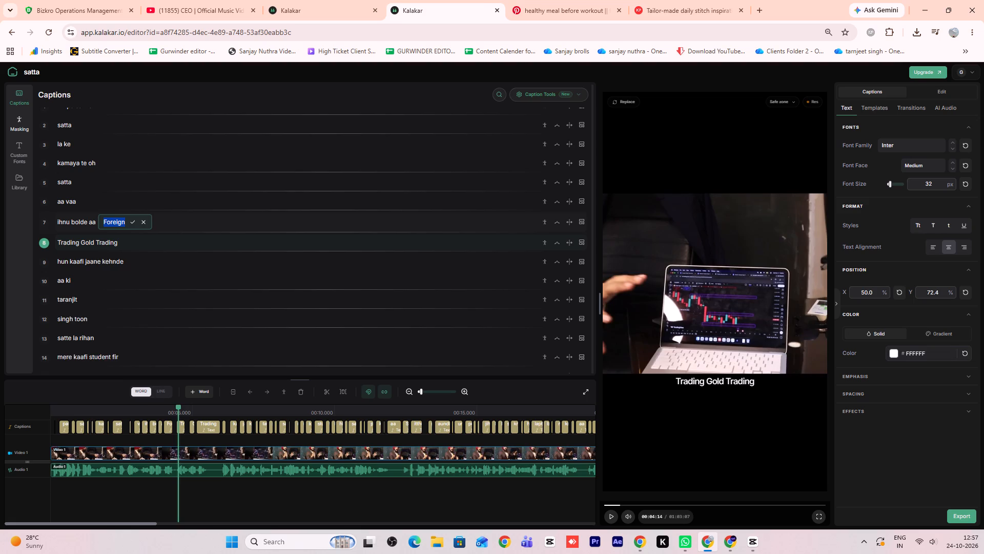
key(BackSpace)
key(BackSpace)
key(BackSpace)
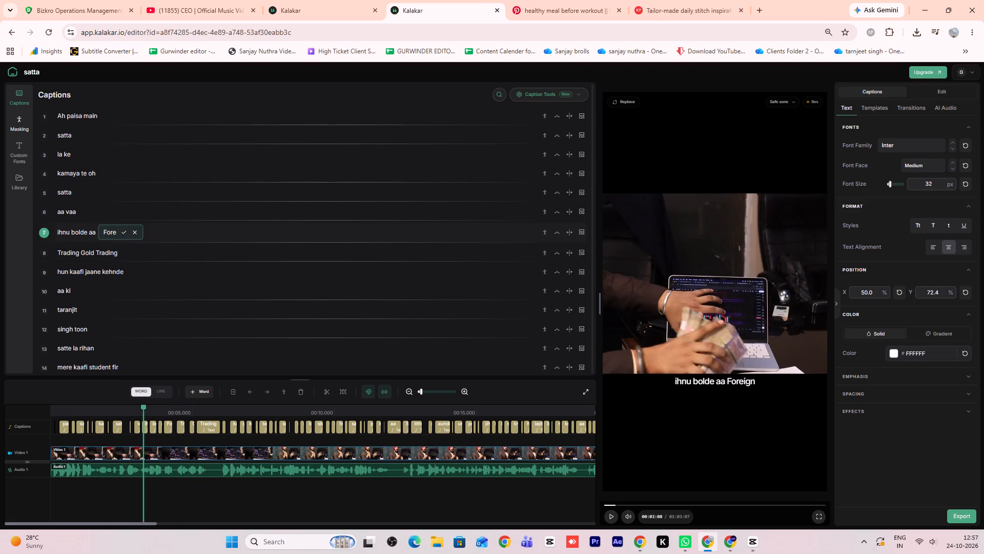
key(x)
click(126, 234)
Play the clip on from caption 7 to caption 13 to check the caption wording against the speech.
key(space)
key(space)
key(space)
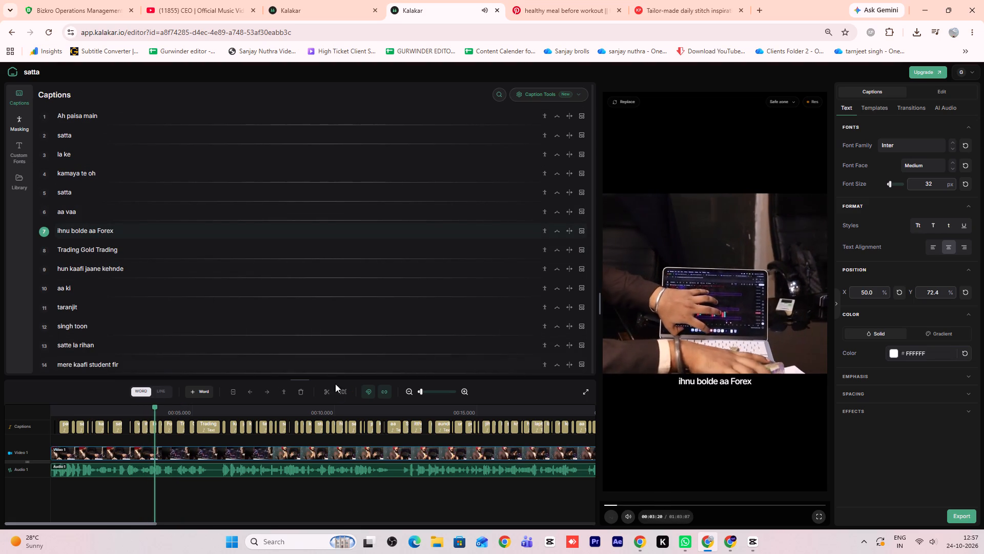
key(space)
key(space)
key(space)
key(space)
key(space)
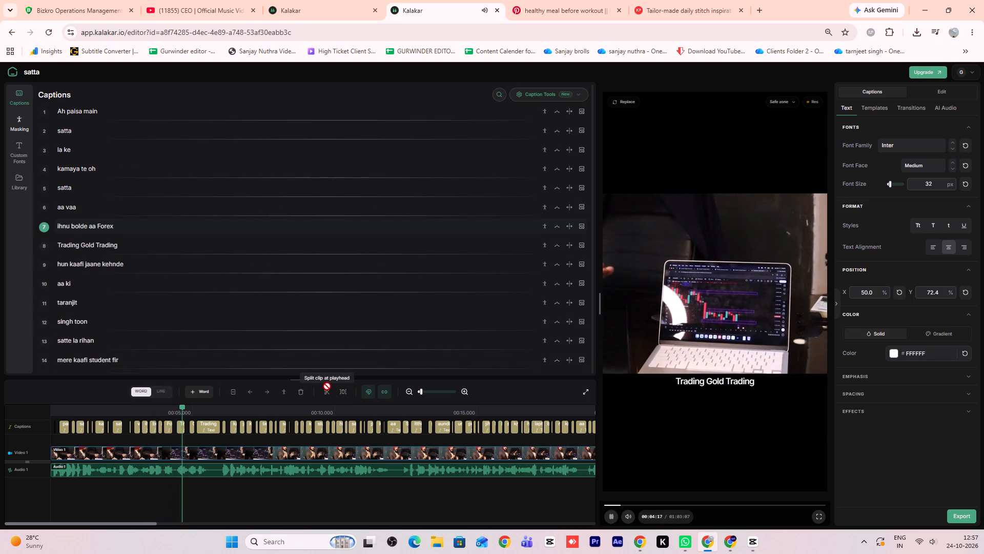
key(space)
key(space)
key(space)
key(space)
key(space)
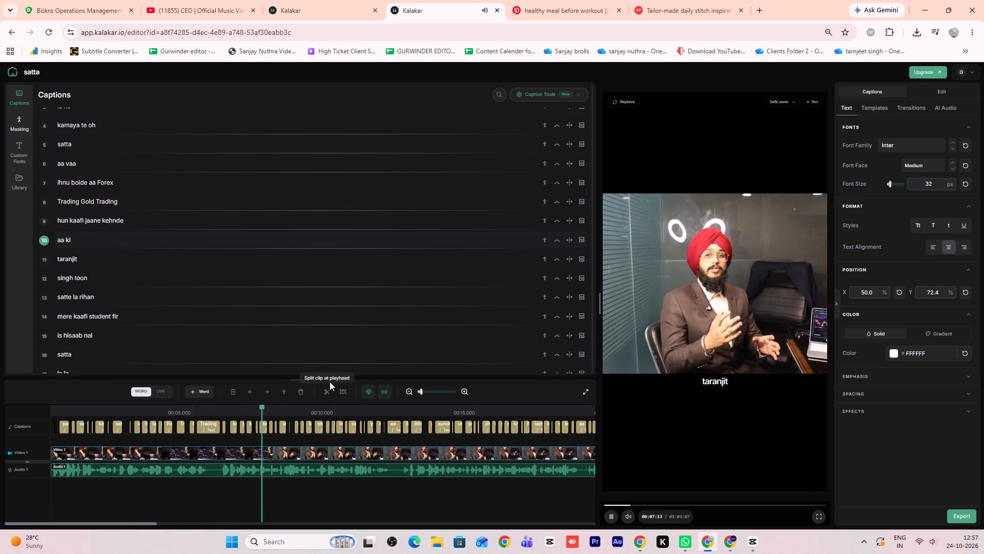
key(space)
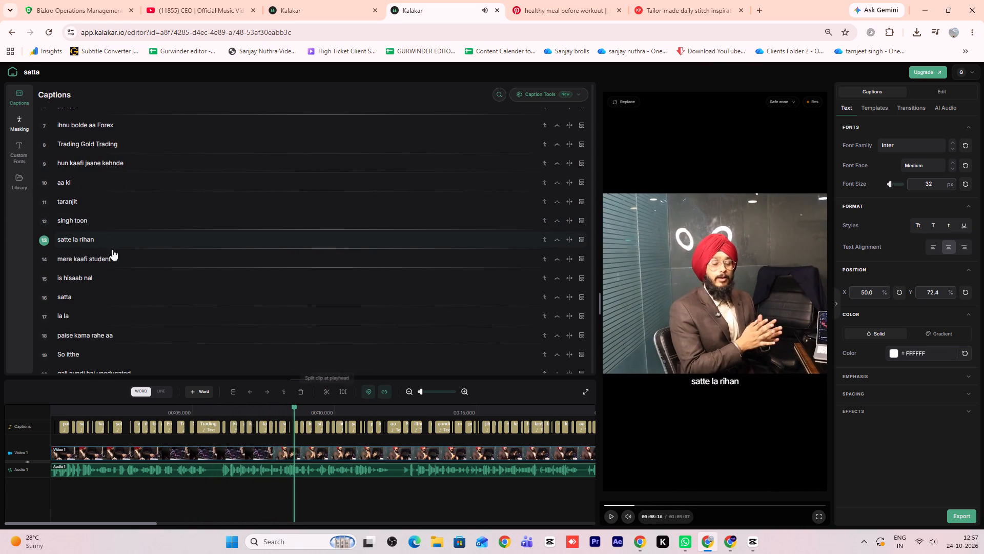
Capitalise the speaker's first name in caption 11.
double_click(59, 199)
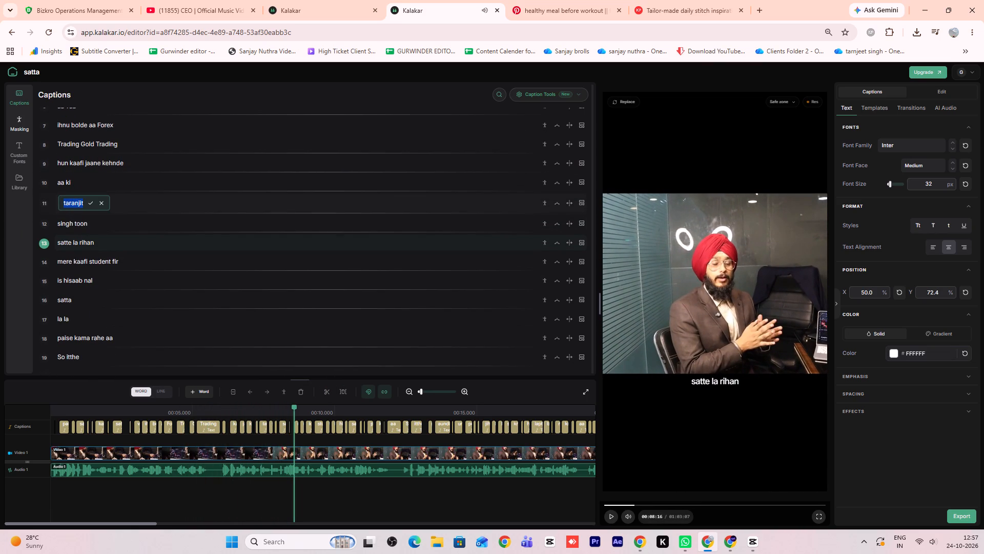
click(67, 200)
key(BackSpace)
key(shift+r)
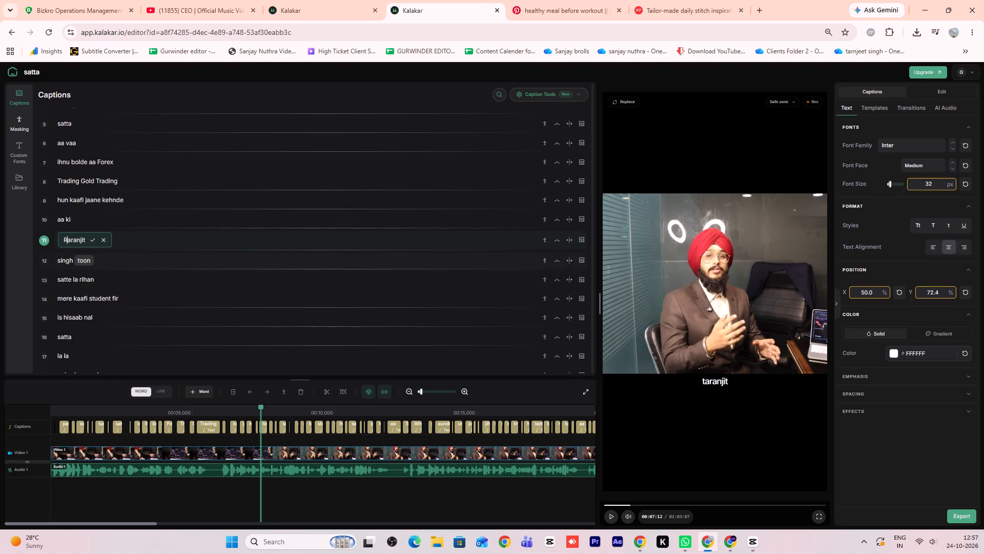
key(BackSpace)
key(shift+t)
click(91, 238)
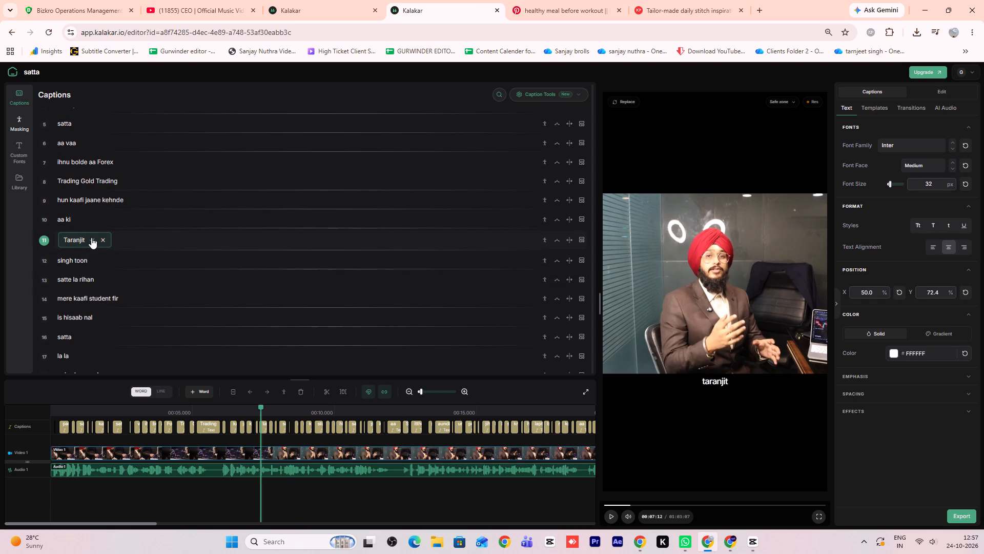
Reopen caption 11 and add the speaker's capitalised surname and "tu" after the first name.
double_click(74, 235)
click(87, 240)
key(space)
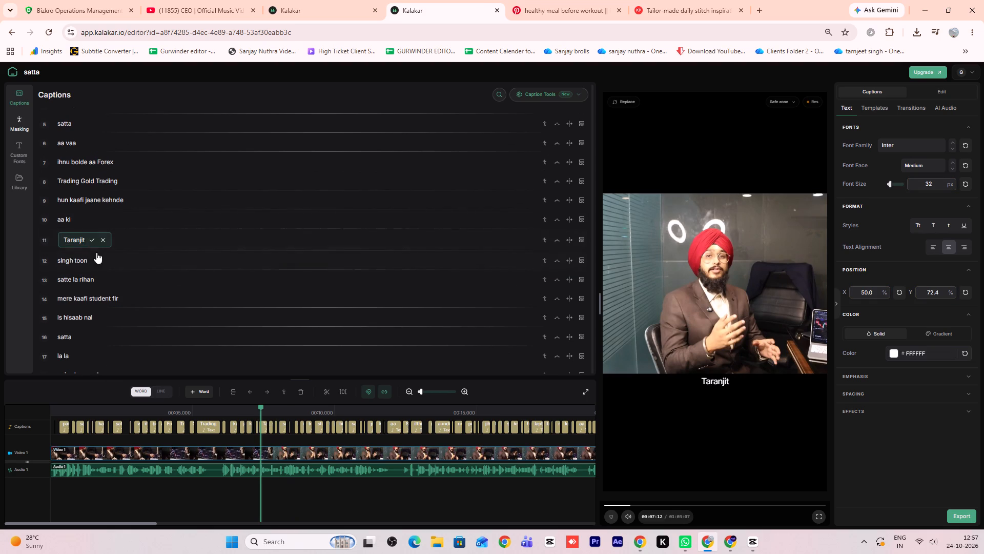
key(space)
click(87, 217)
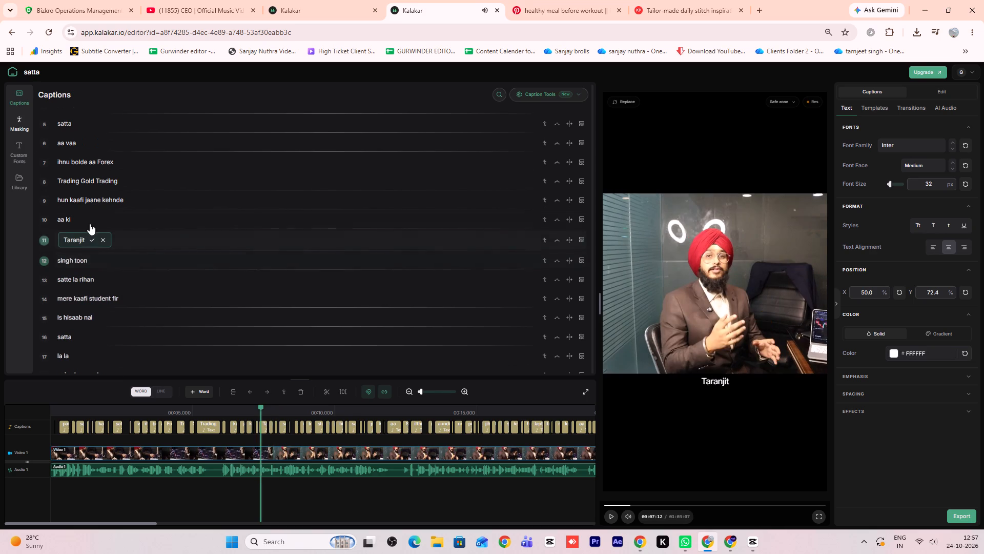
click(86, 238)
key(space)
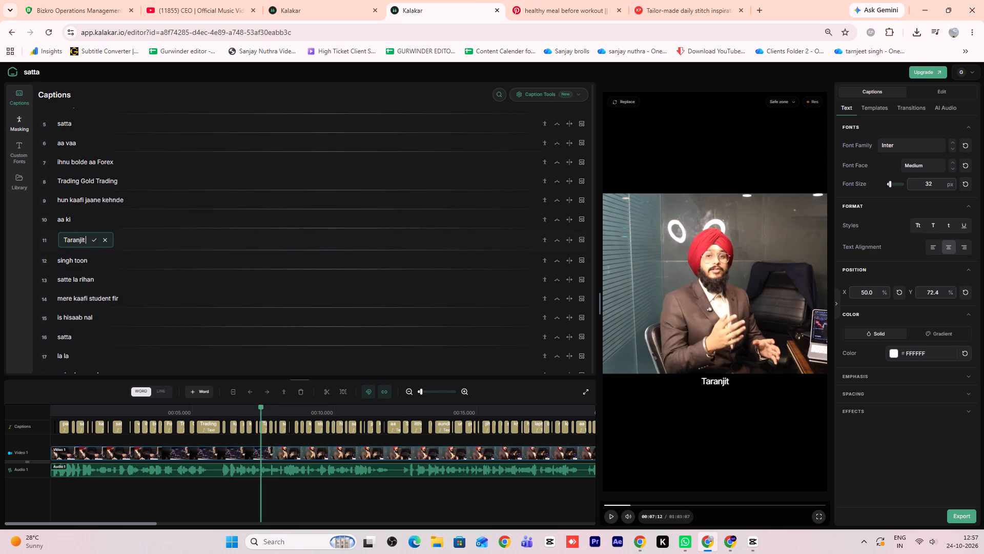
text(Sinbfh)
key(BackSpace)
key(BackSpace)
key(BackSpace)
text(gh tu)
click(119, 239)
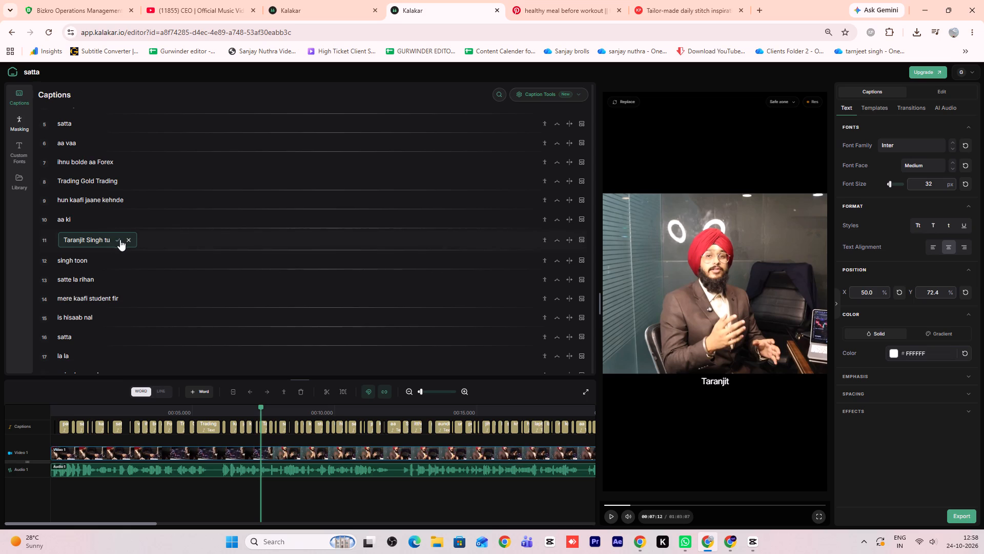
Clear both words, "singh" and "toon", from caption 12.
double_click(66, 253)
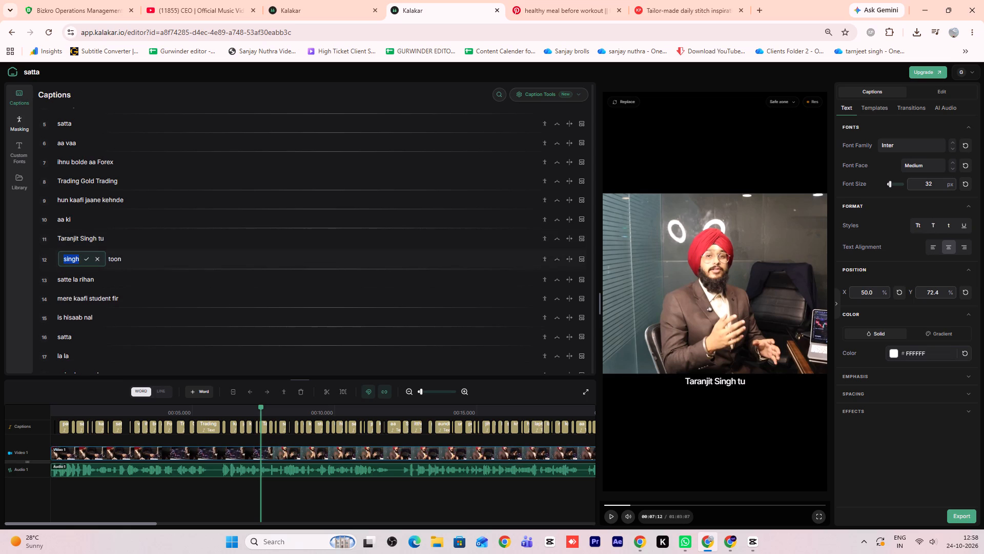
key(BackSpace)
click(76, 259)
double_click(71, 260)
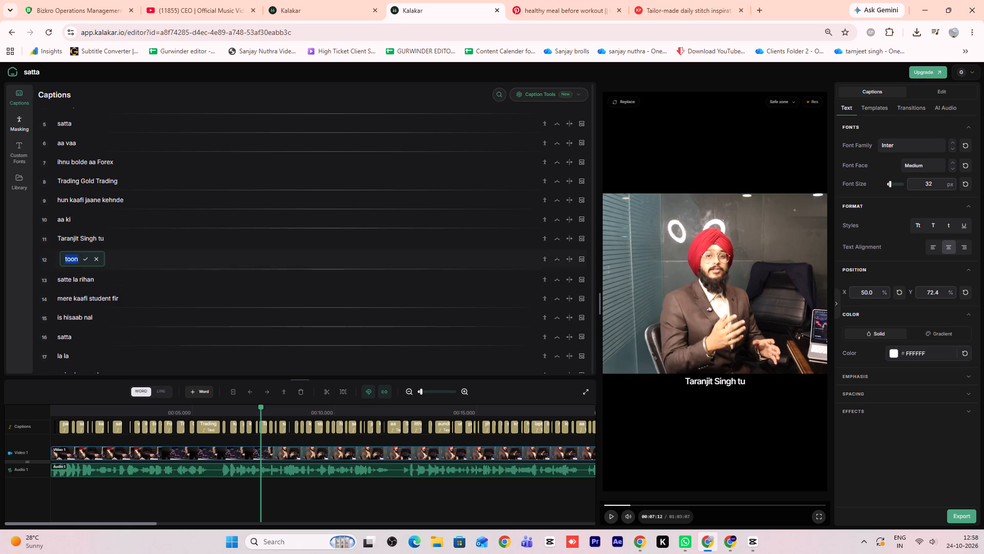
key(BackSpace)
click(76, 260)
Replay the clip from caption 9 to caption 12 to check the edited captions against the speech.
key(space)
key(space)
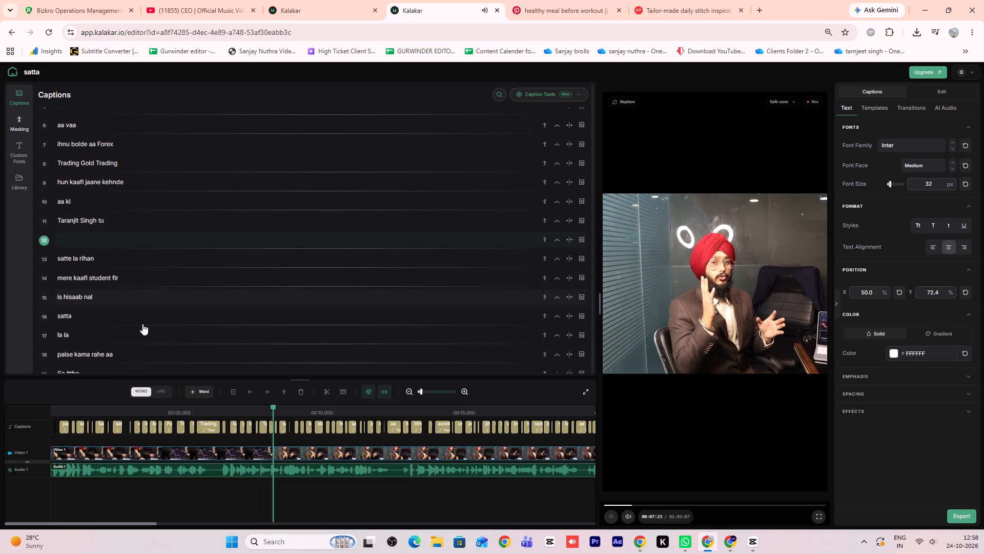
drag(272, 408, 240, 407)
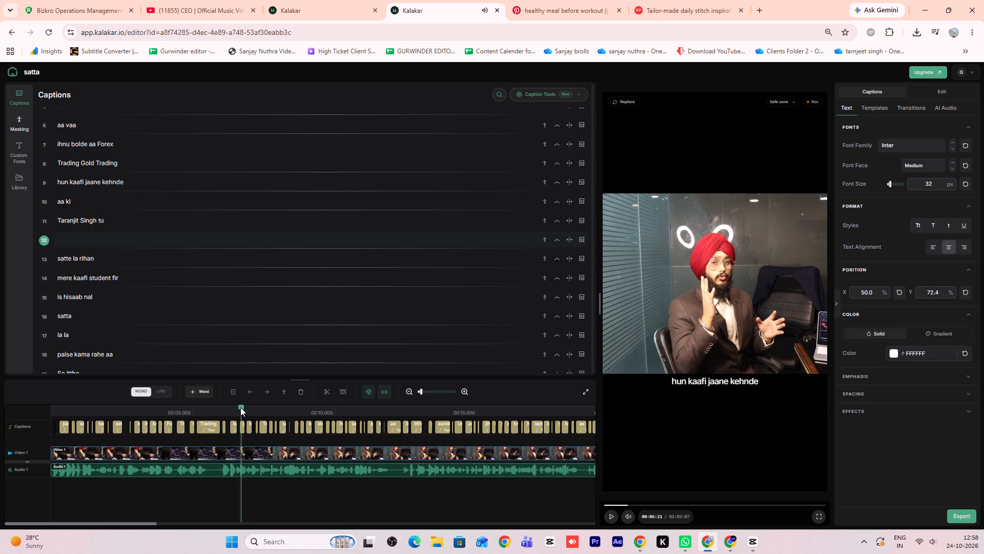
drag(240, 407, 242, 406)
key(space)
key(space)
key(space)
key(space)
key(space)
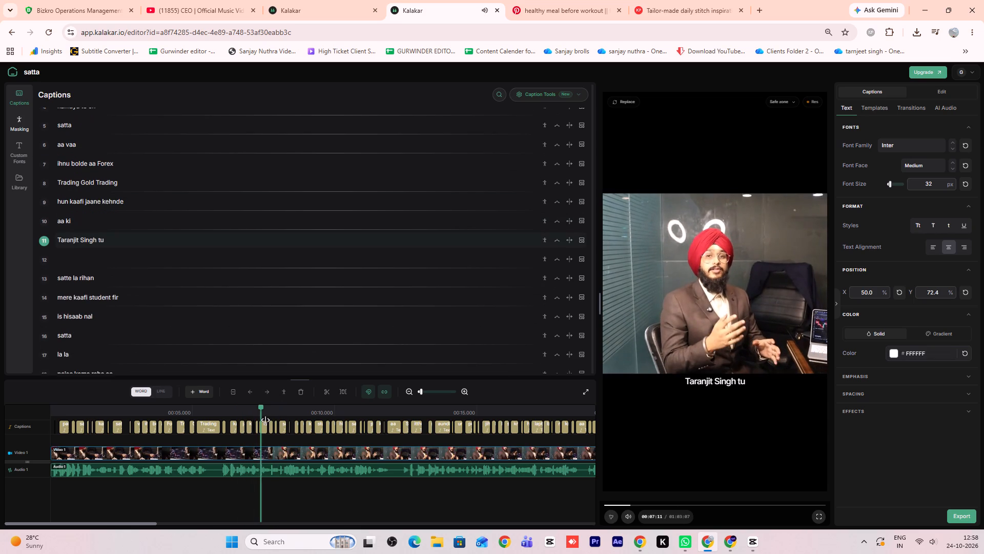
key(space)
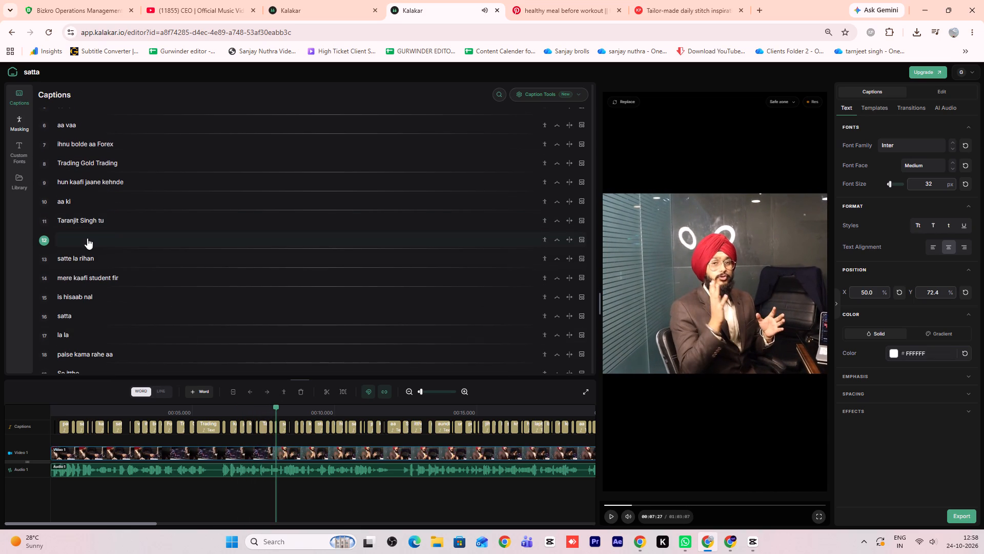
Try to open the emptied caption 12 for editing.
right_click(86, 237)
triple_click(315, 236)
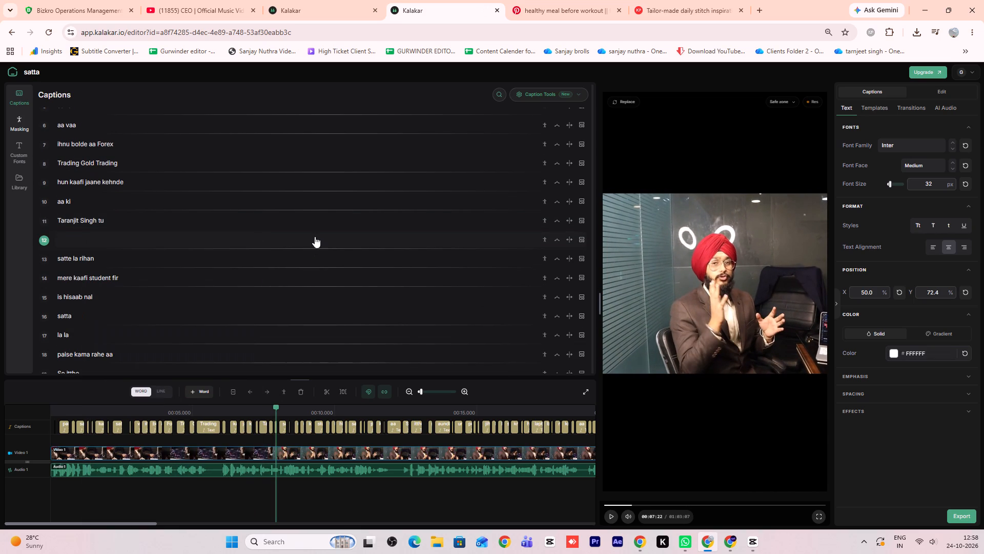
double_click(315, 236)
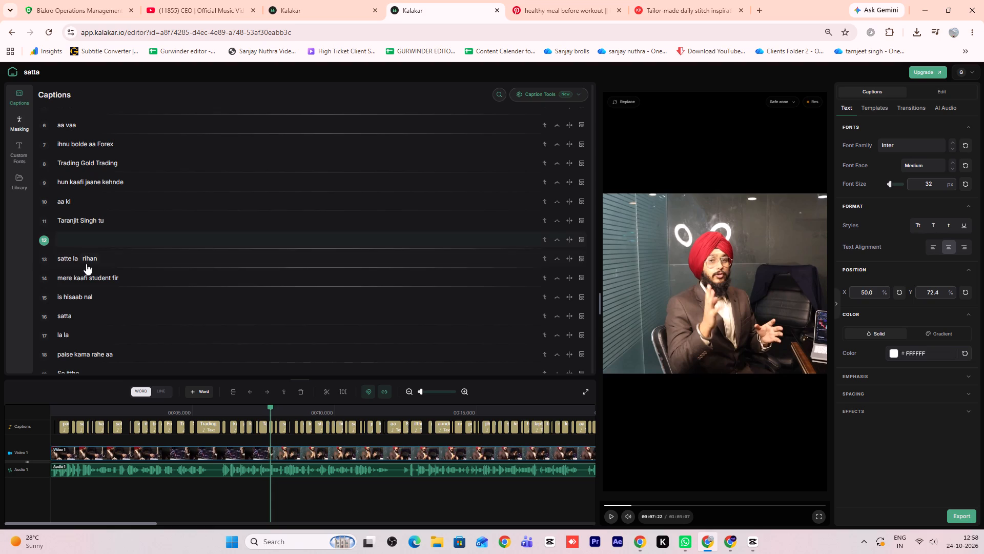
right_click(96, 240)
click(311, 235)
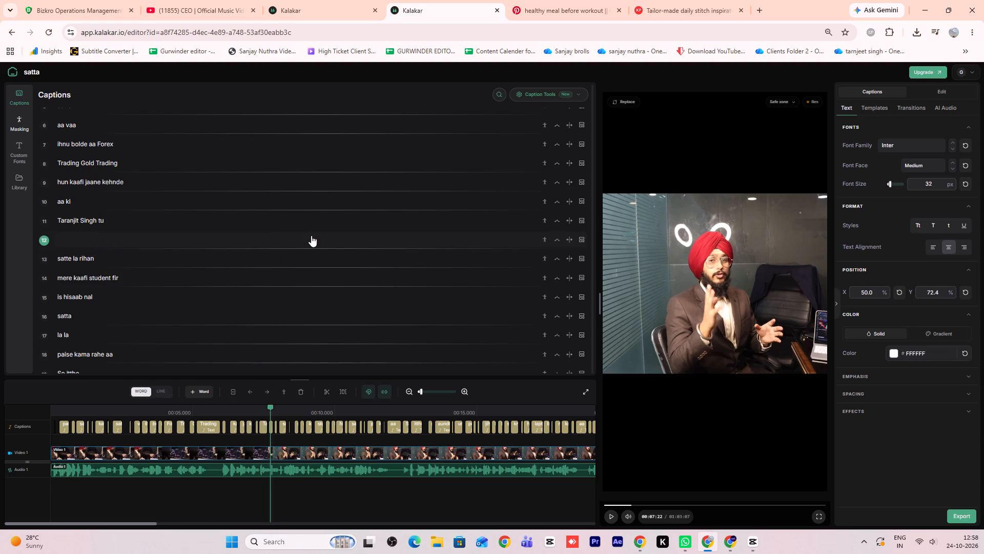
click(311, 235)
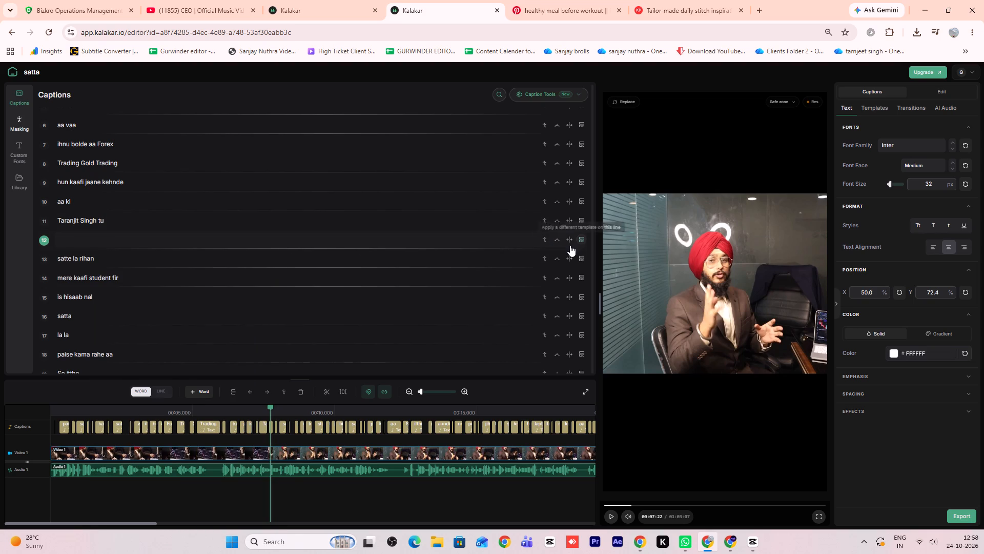
Replay the clip from around caption 9 to caption 12 to check the wording of captions 11 and 12.
drag(269, 409, 329, 420)
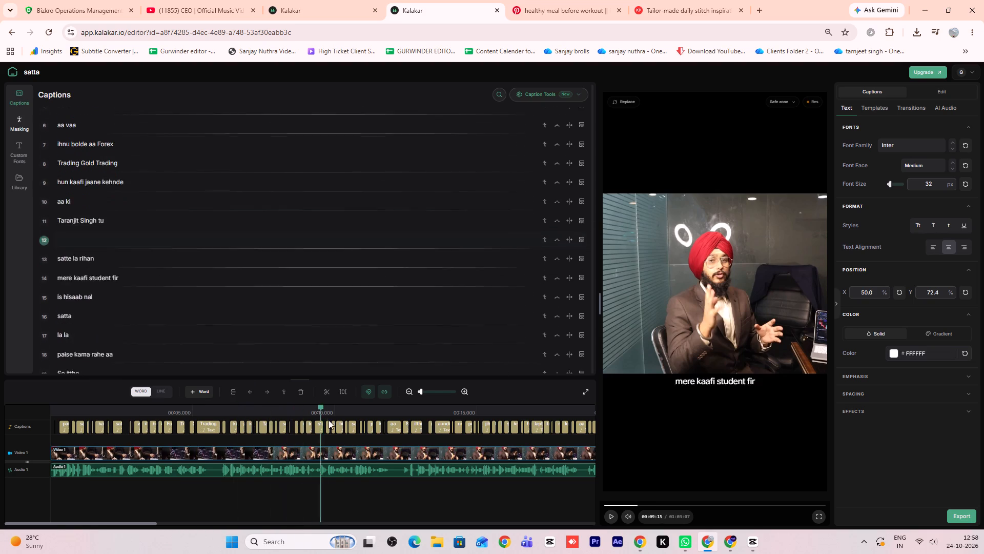
drag(329, 420, 230, 431)
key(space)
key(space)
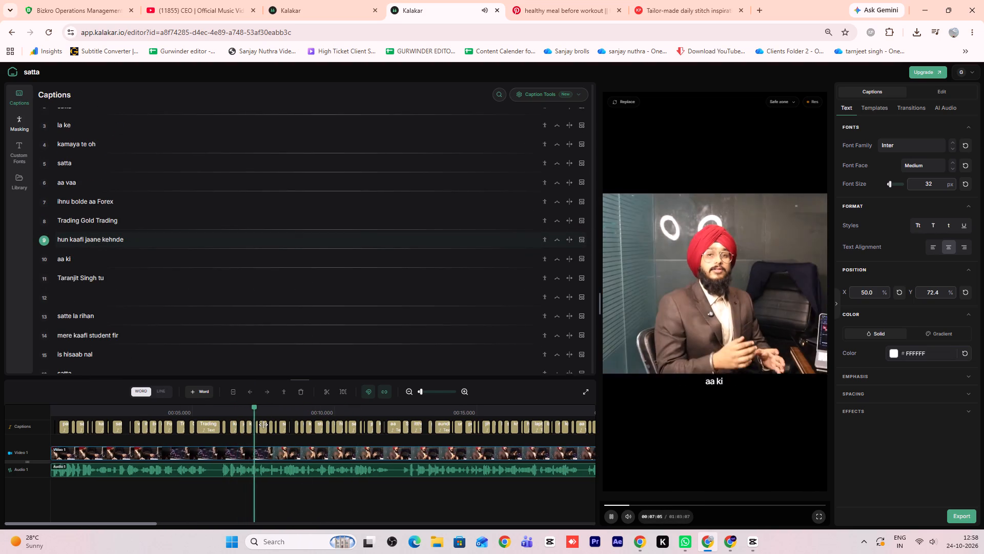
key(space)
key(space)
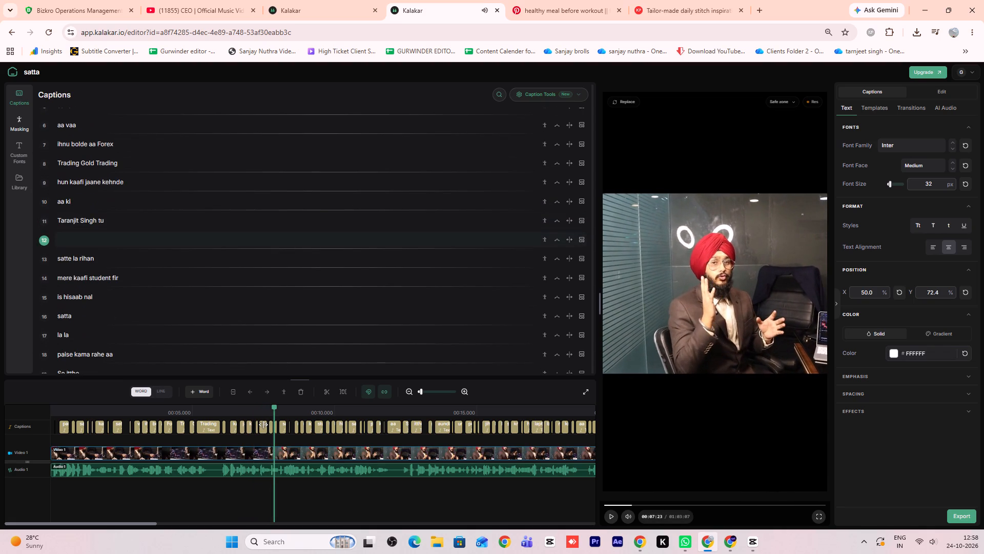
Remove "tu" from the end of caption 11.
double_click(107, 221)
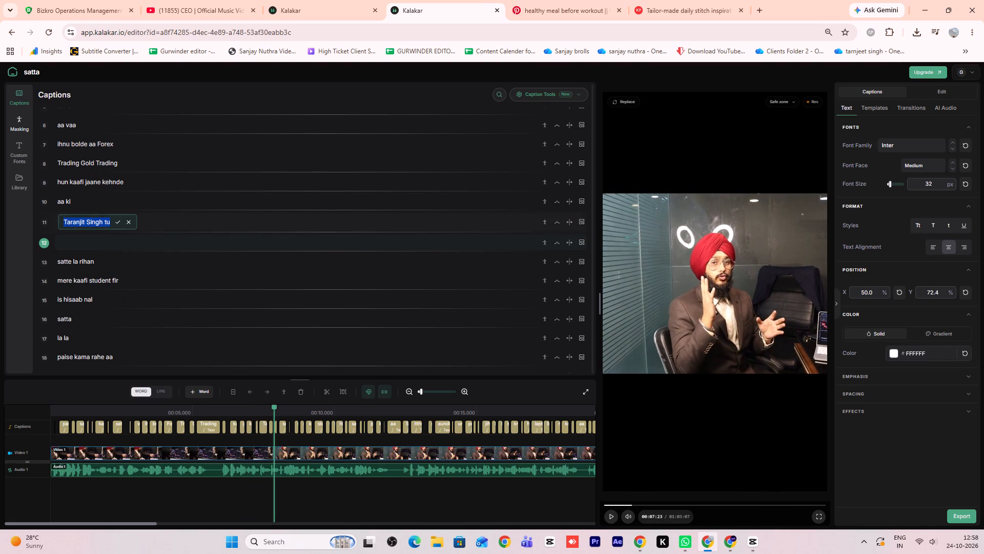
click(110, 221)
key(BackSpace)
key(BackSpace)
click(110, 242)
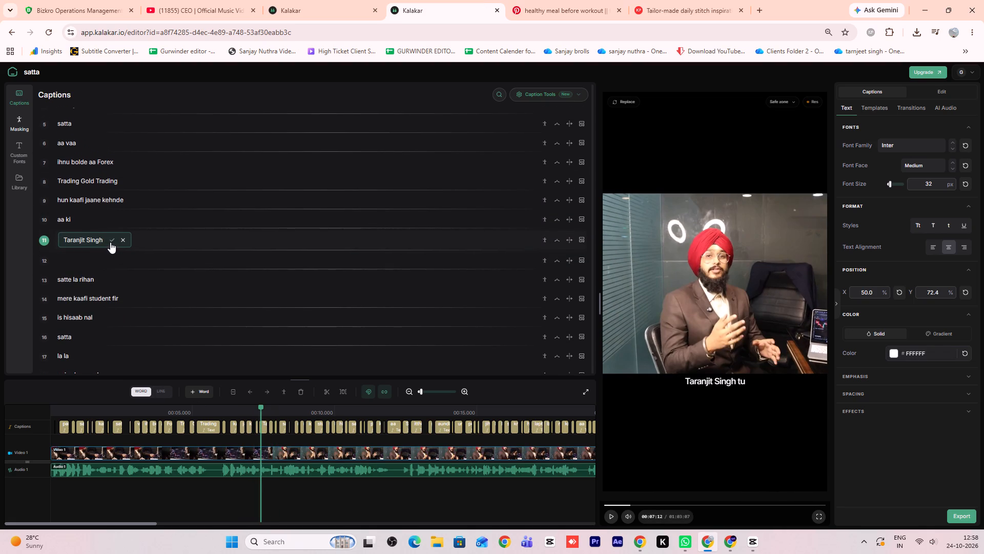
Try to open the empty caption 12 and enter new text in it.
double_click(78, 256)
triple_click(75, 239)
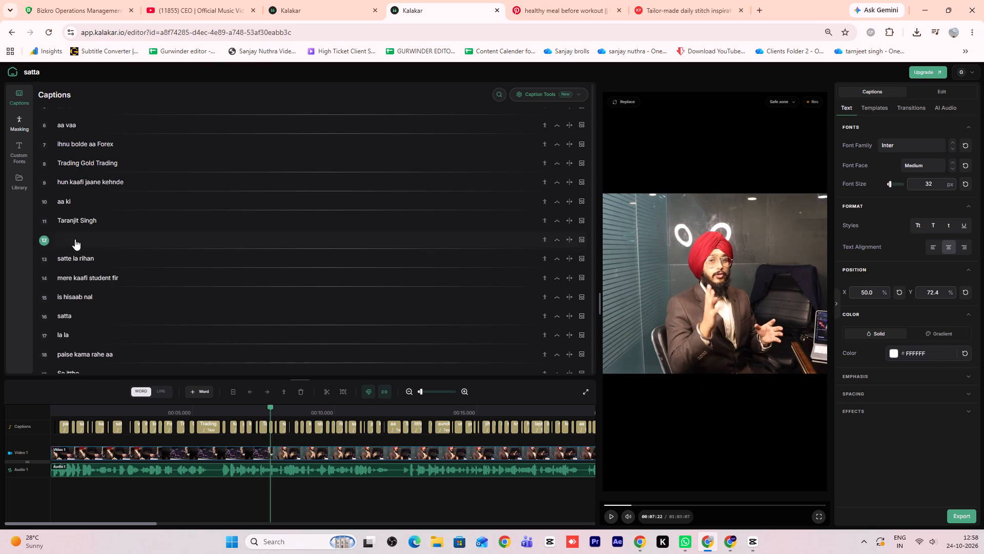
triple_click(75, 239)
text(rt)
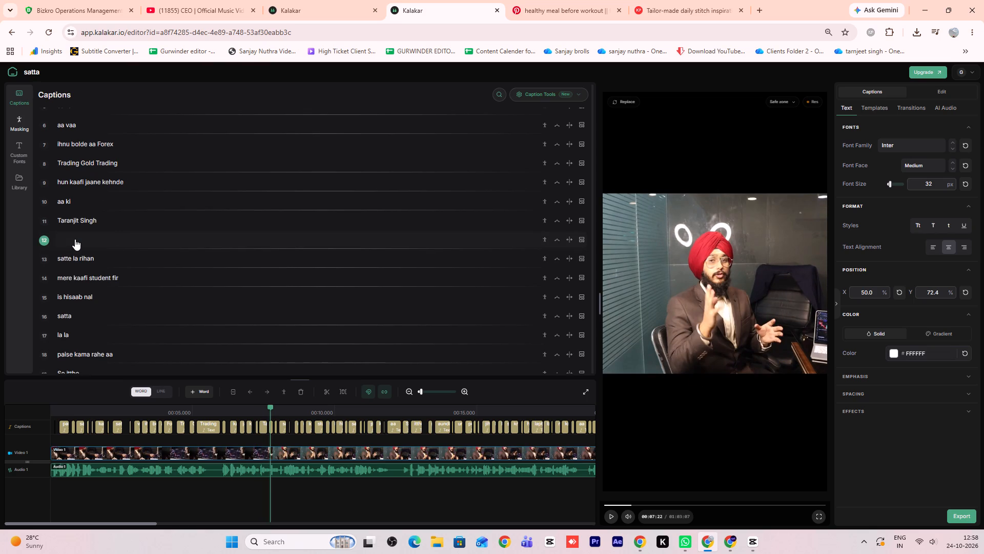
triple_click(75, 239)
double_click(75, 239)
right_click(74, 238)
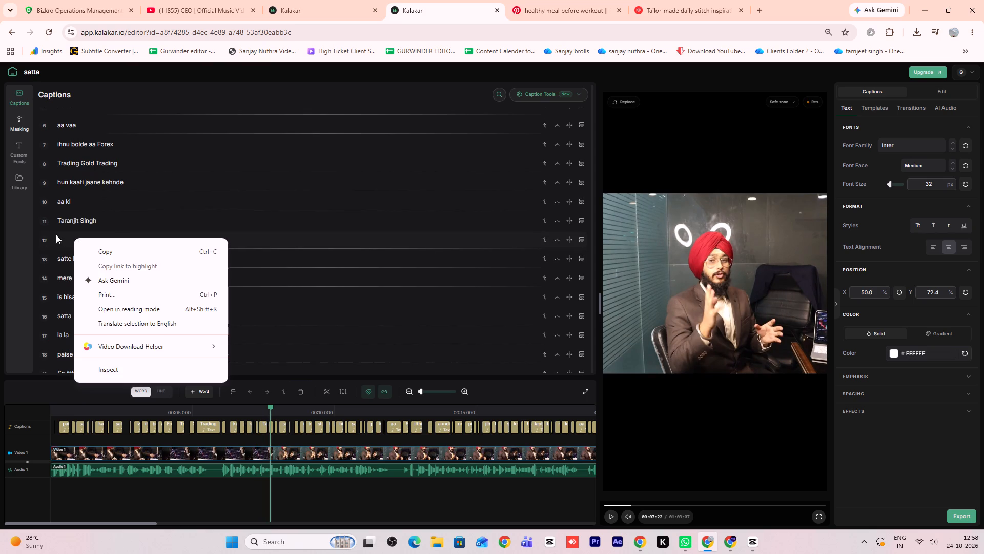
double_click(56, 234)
Delete the empty caption 12 word block from the captions track on the timeline.
ctrl+scroll(298, 501, up, 11)
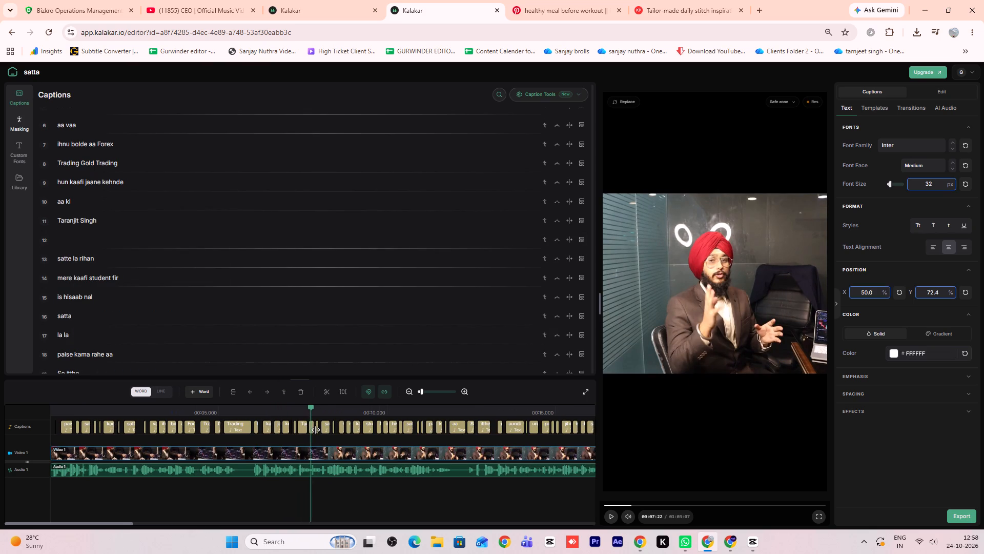
click(319, 424)
click(314, 426)
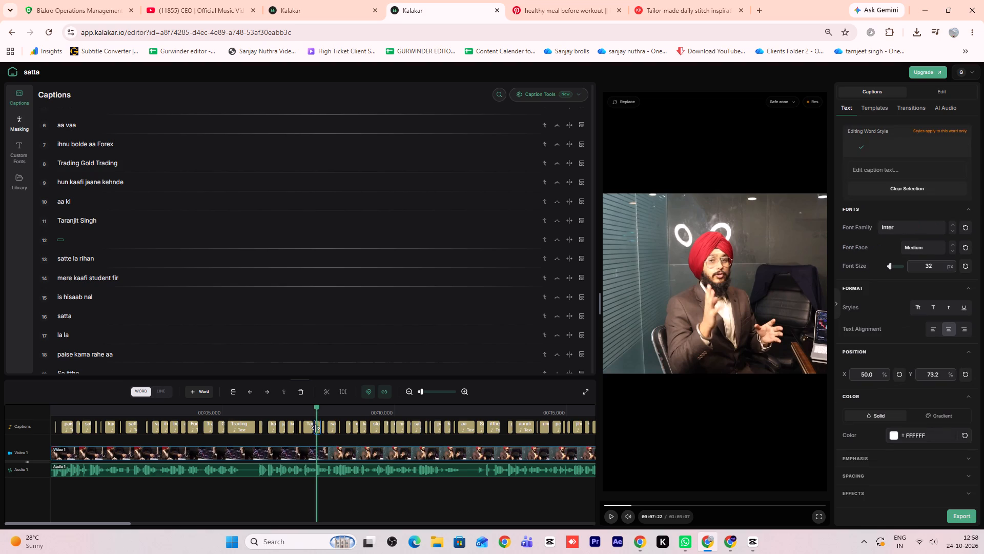
right_click(316, 428)
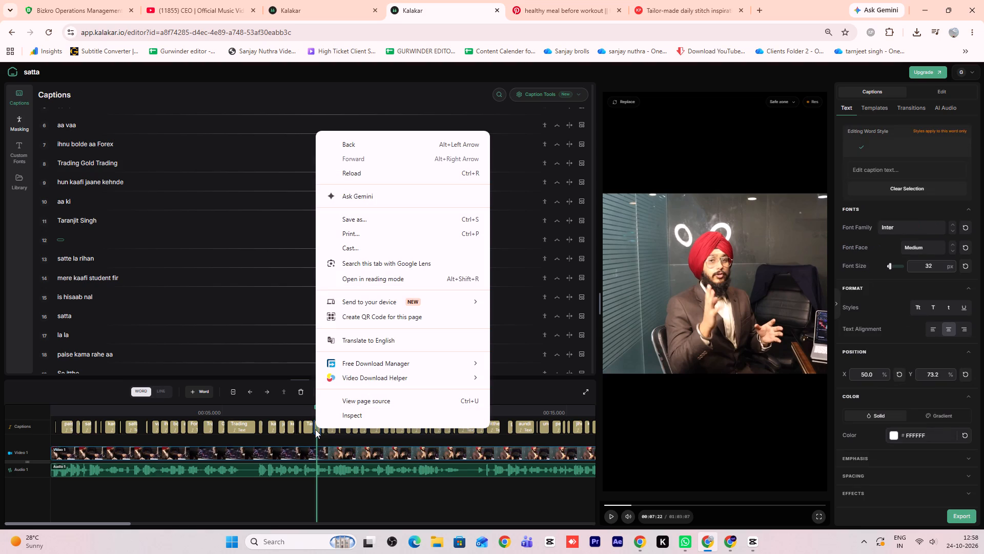
click(319, 429)
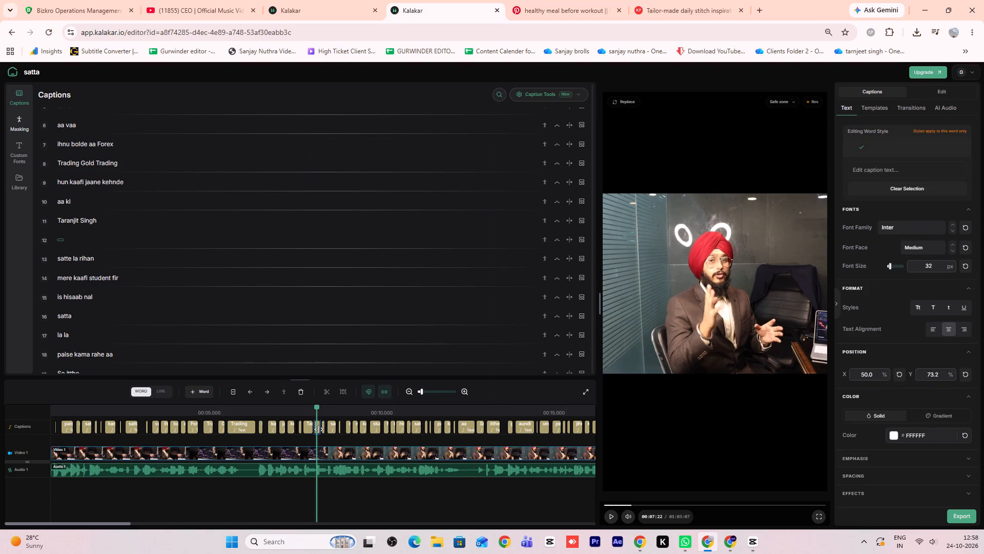
key(BackSpace)
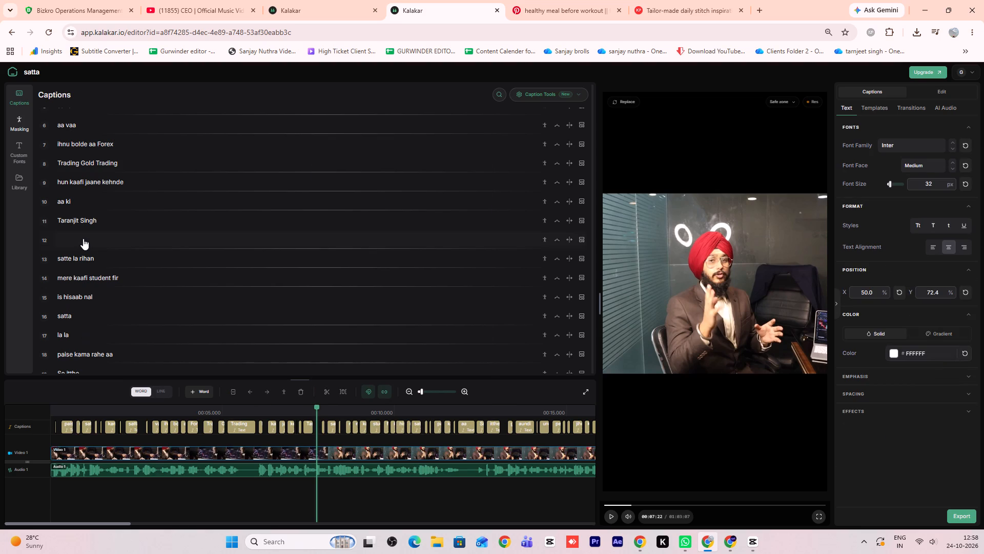
click(83, 239)
Re-enter caption 11 as the speaker's capitalised first name and surname followed by "tu".
double_click(96, 221)
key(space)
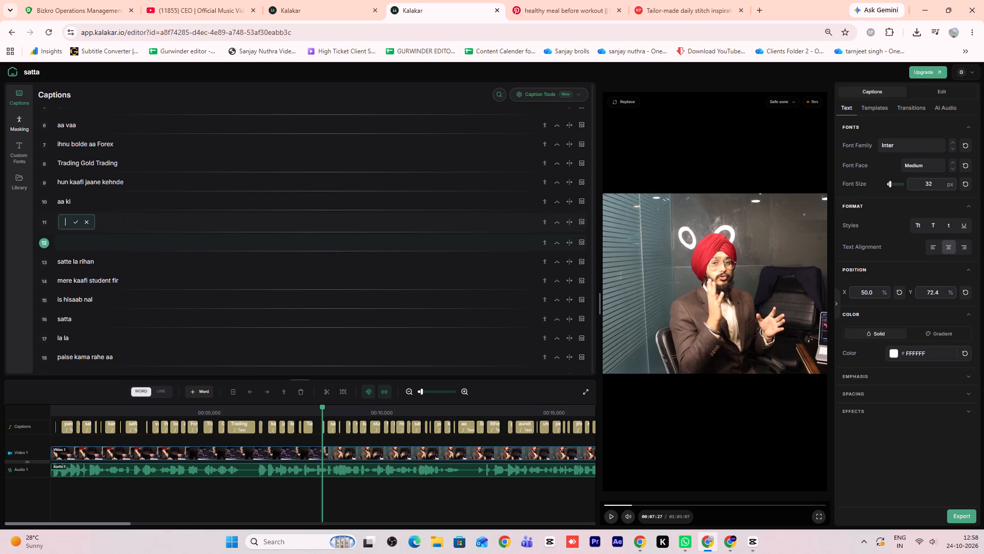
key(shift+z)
key(ctrl+z)
key(BackSpace)
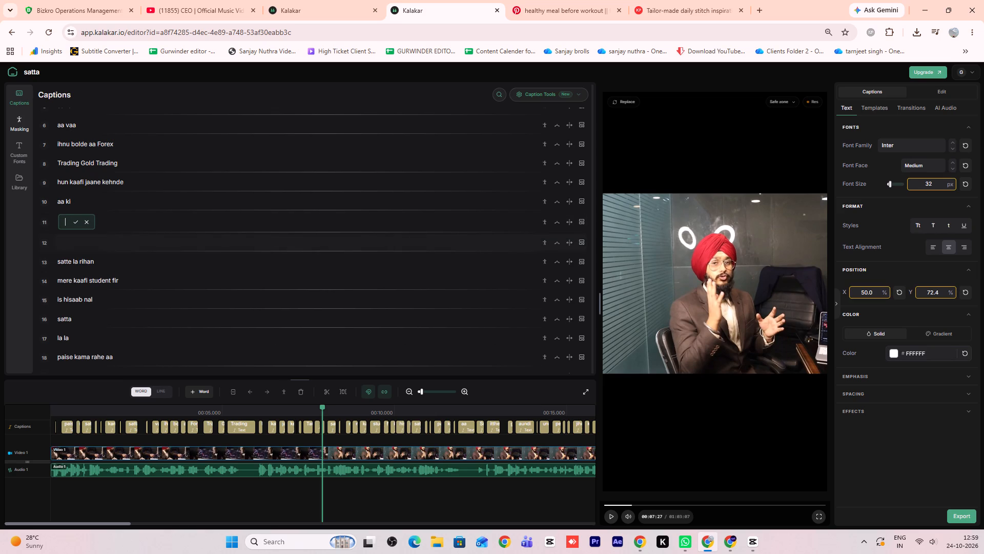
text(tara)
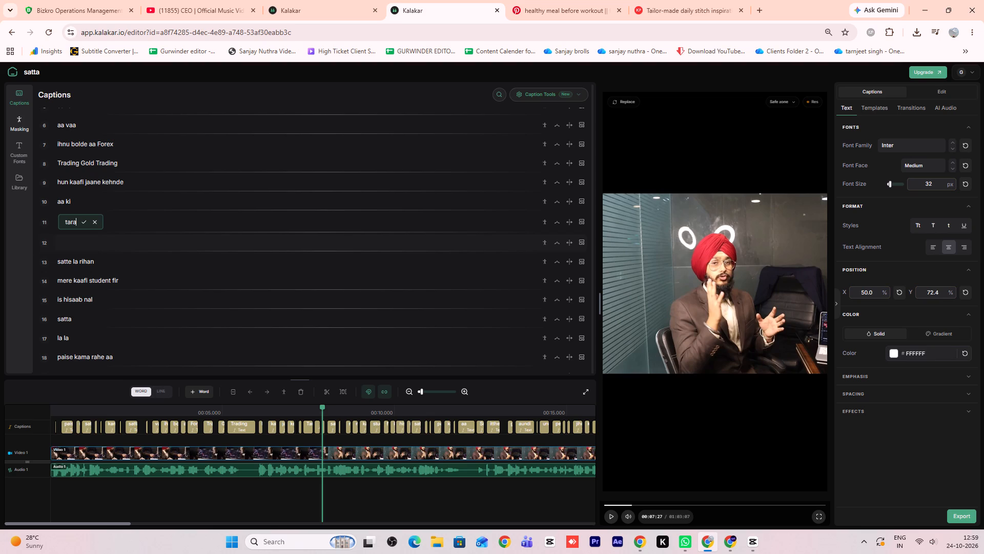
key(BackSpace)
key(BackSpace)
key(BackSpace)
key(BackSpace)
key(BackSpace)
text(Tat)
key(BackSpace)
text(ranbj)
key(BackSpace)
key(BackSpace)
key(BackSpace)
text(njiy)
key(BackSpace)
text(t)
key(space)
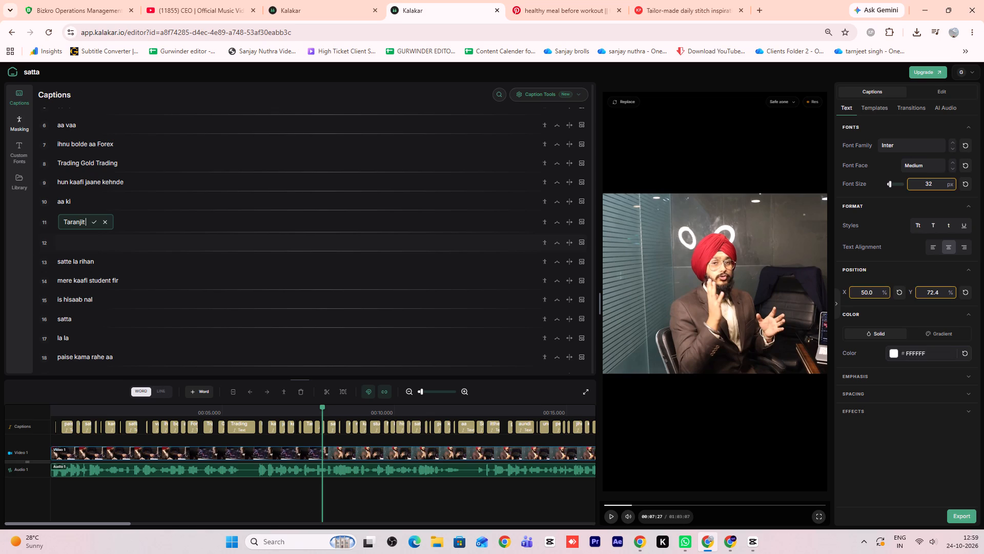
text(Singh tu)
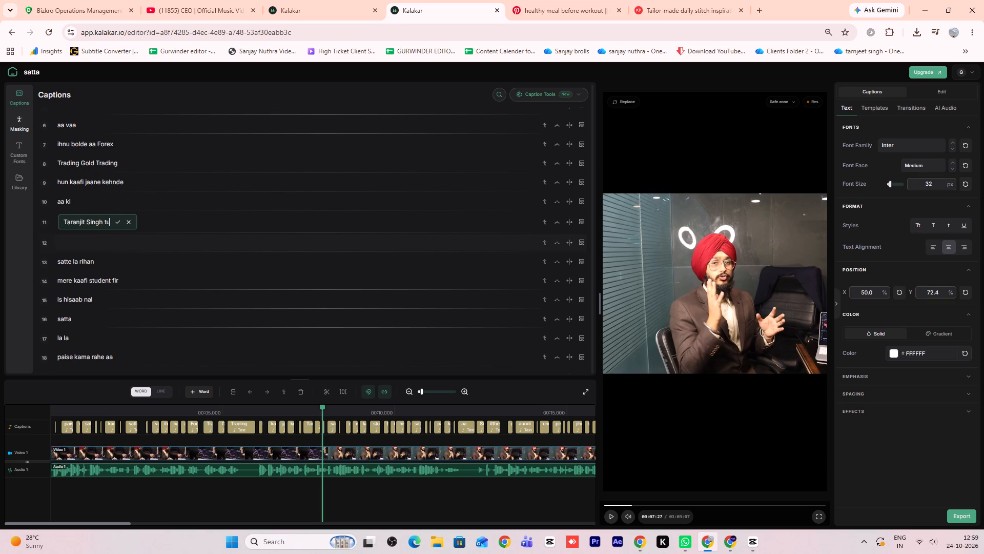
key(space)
click(118, 220)
Play the clip on from around caption 9 to caption 55, checking the caption wording against the speech.
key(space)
click(267, 431)
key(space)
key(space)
drag(270, 434, 276, 436)
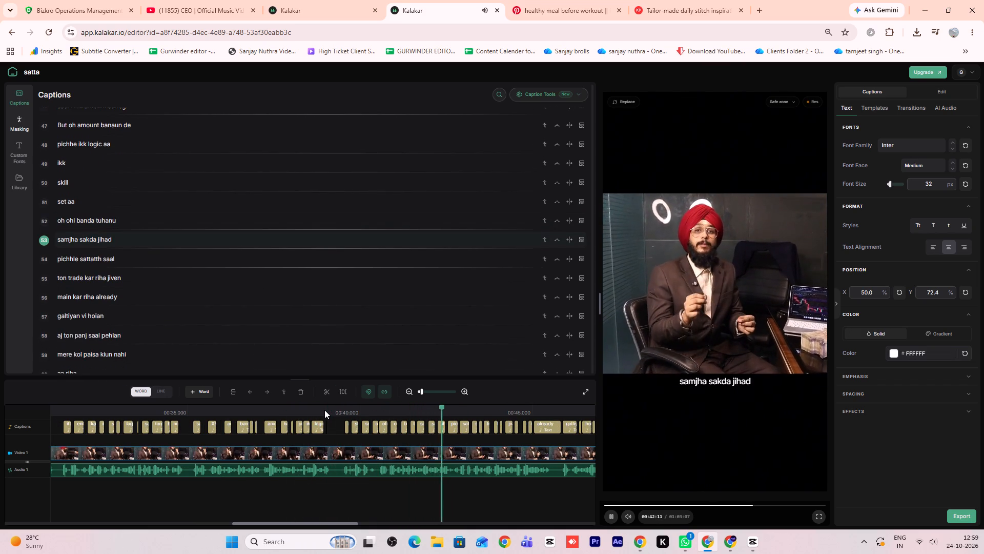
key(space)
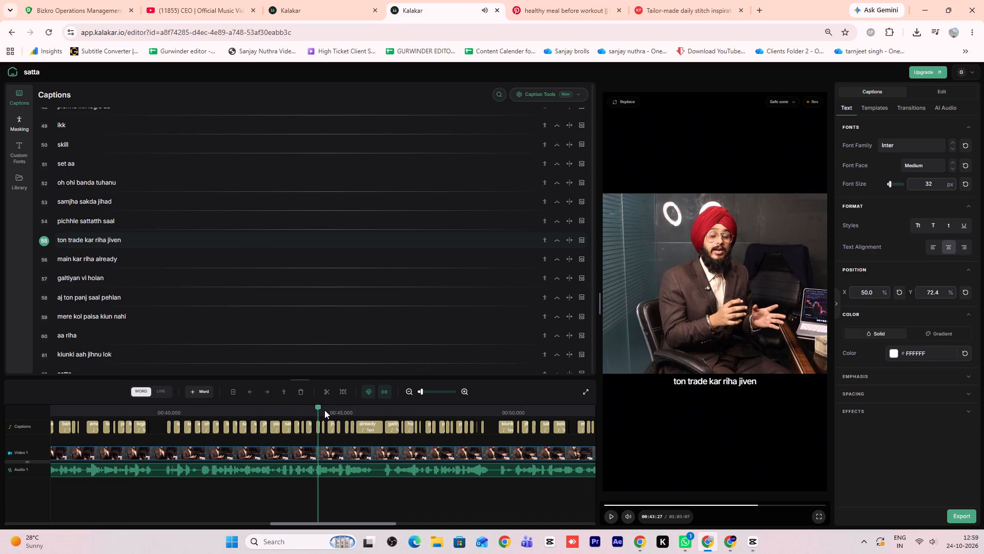
Change the number word between "pichhle" and "saal" in caption 54 to "7-8".
double_click(98, 223)
key(BackSpace)
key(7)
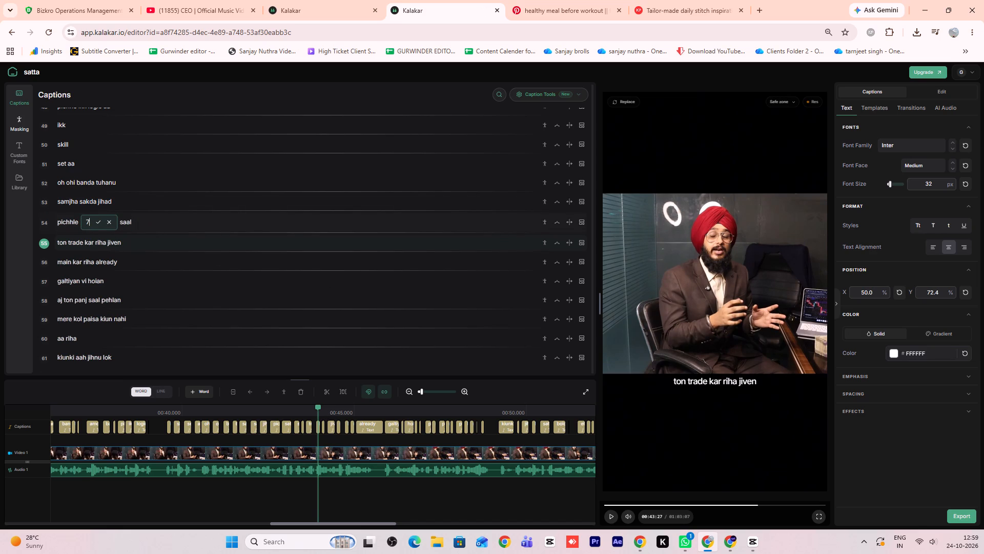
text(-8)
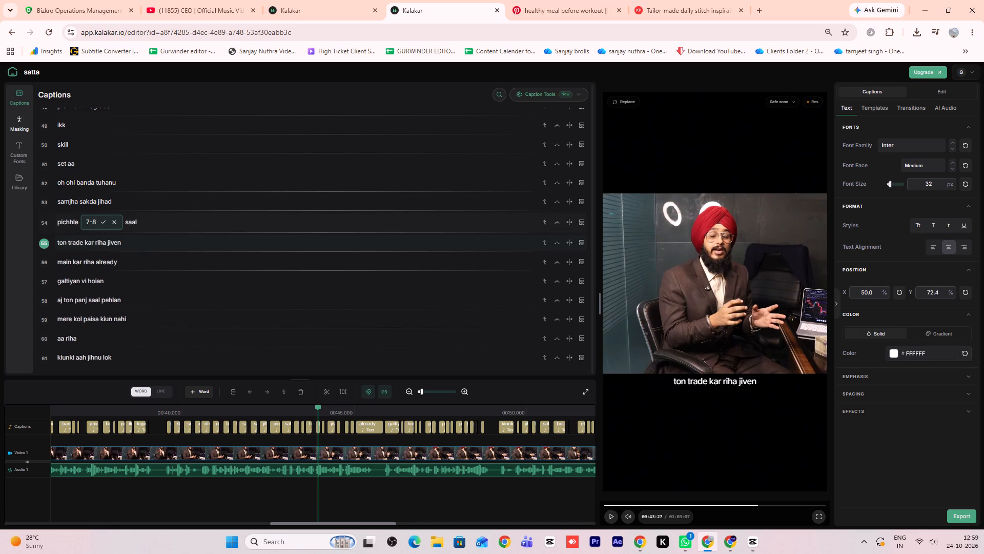
click(101, 223)
Play the clip on to caption 58 and change the number word before "saal pehlan" to "5".
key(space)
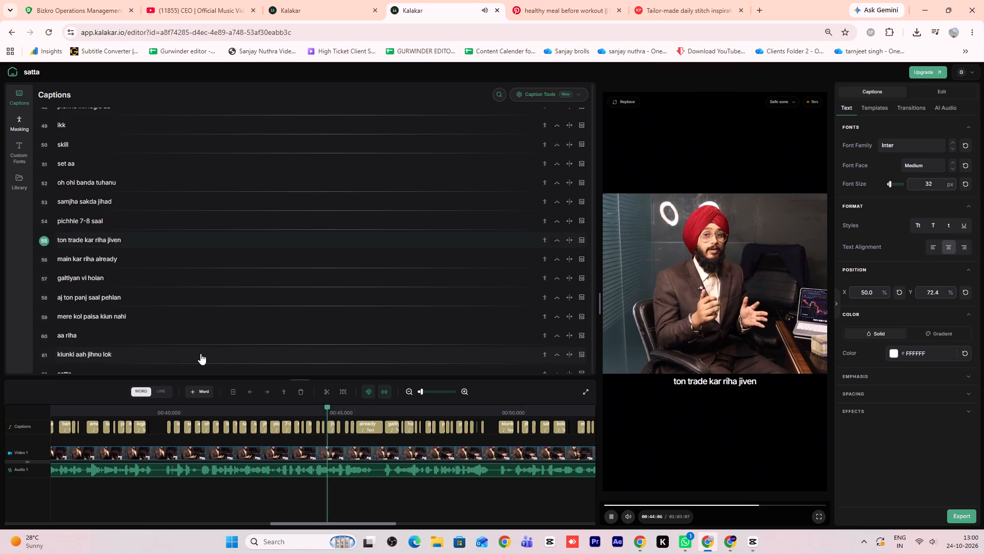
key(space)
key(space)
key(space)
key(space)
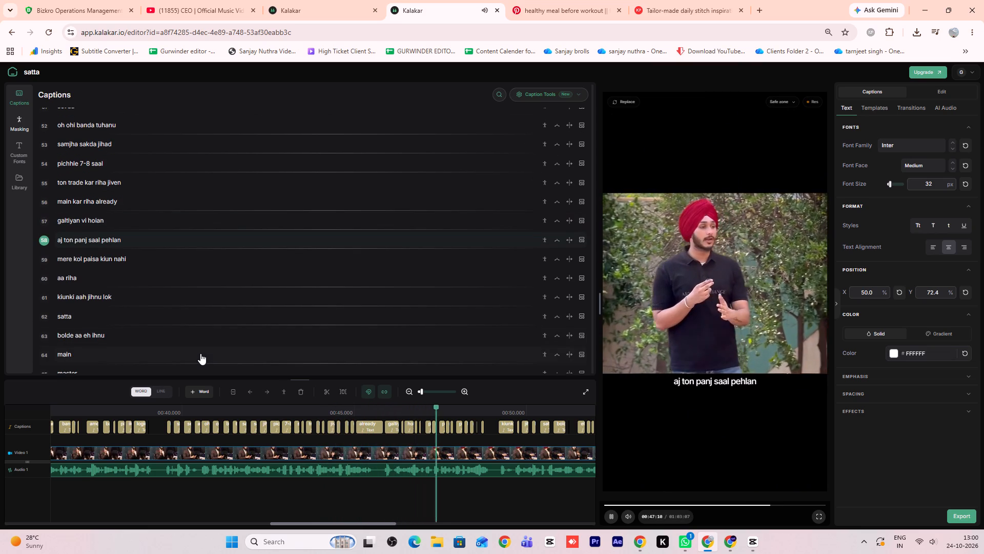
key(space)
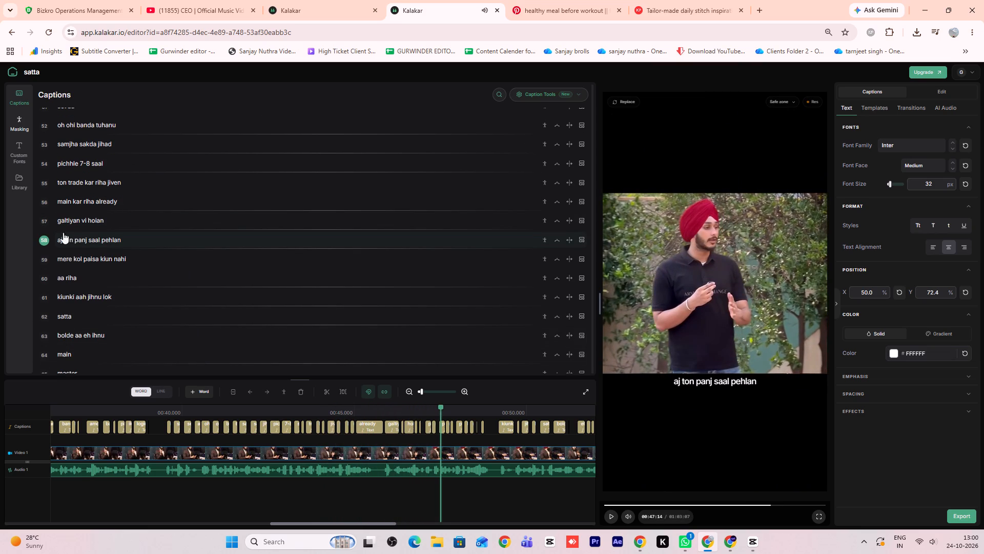
double_click(86, 237)
key(BackSpace)
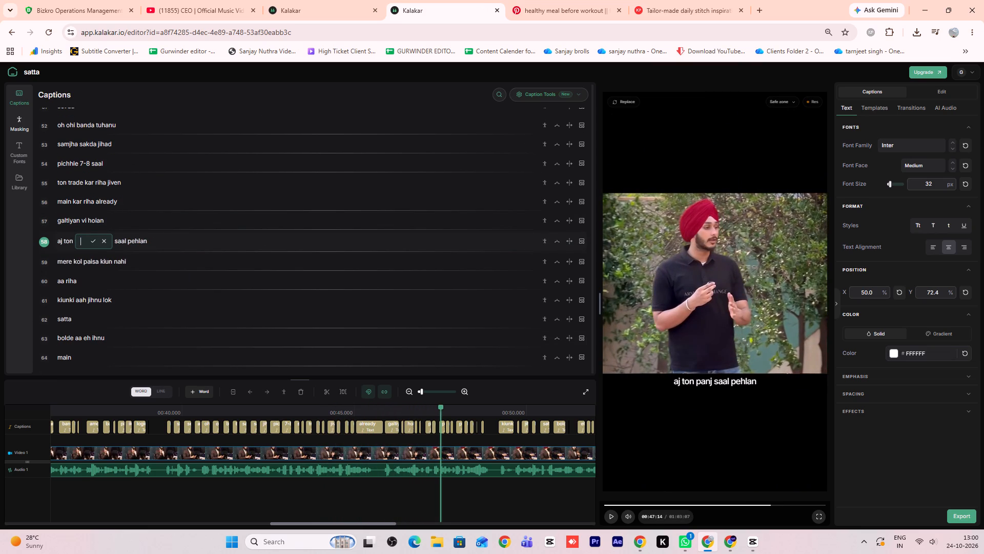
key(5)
click(94, 242)
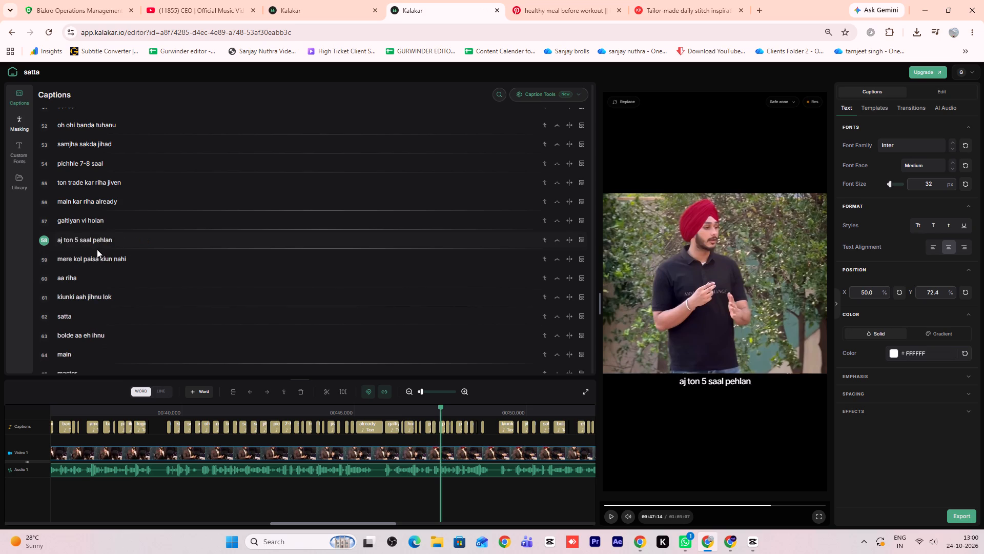
Play the clip on from caption 58, checking the following captions' wording against the speech.
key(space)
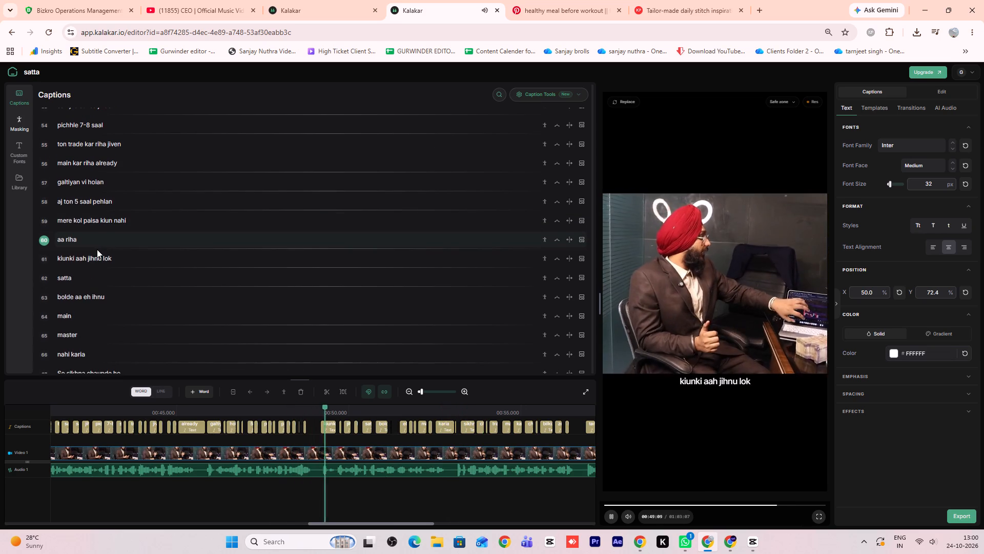
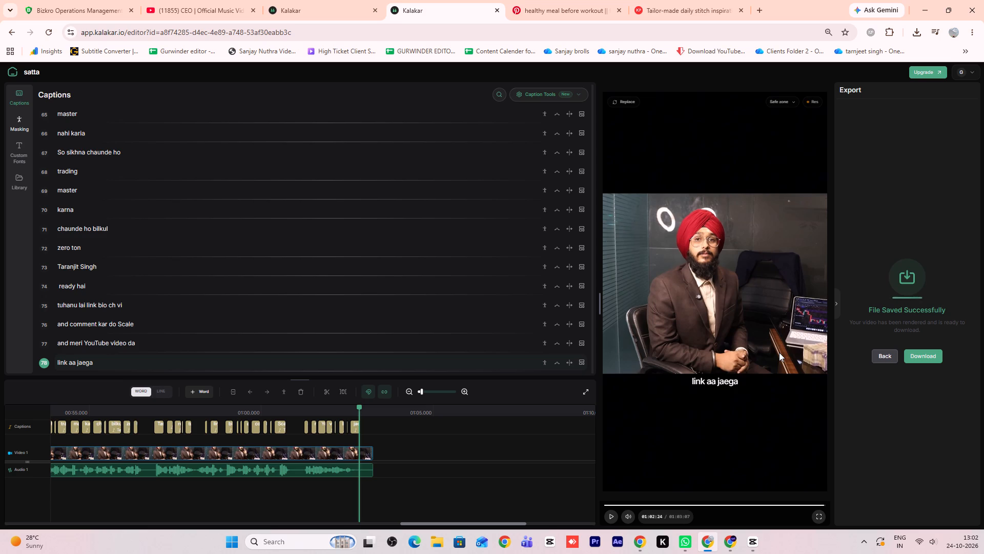
Download the rendered satta.mp4 and place it in CapCut's Timeline 03 directly above the matching MVI_5855 clips.
click(931, 354)
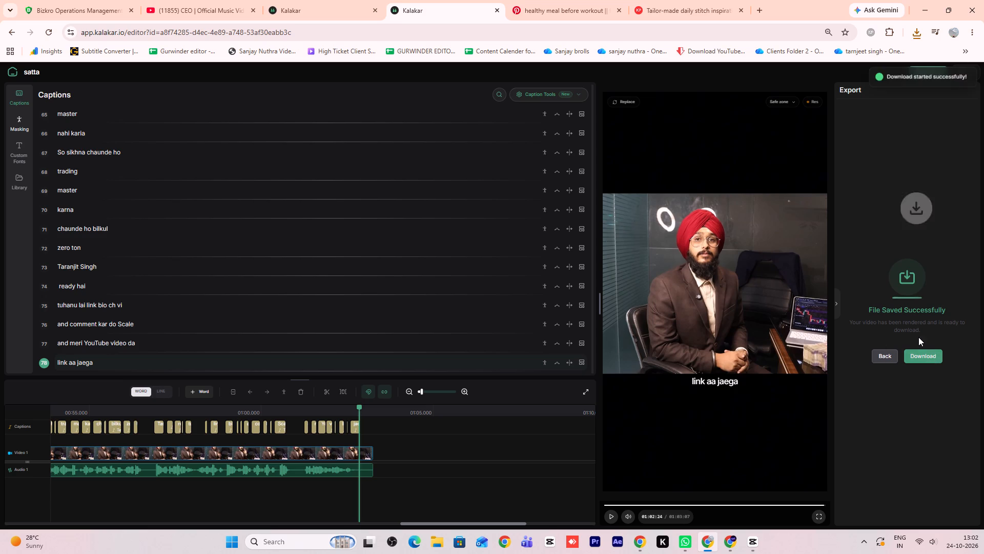
drag(823, 54, 762, 146)
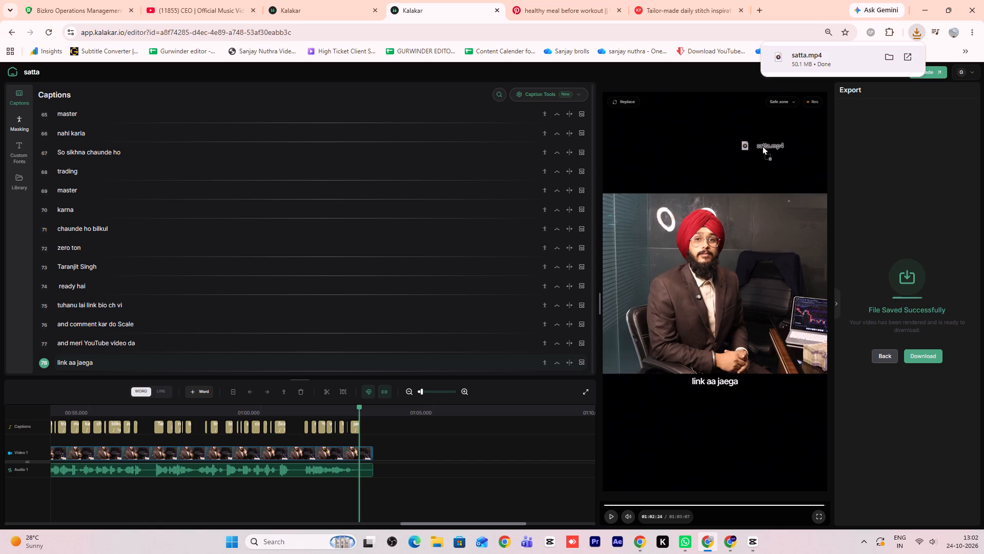
drag(762, 146, 747, 537)
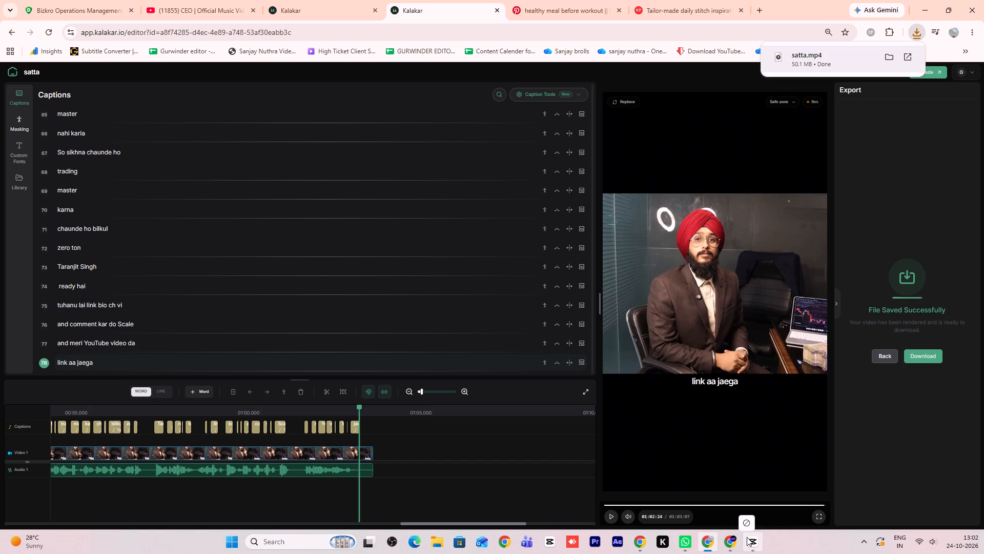
drag(747, 537, 468, 383)
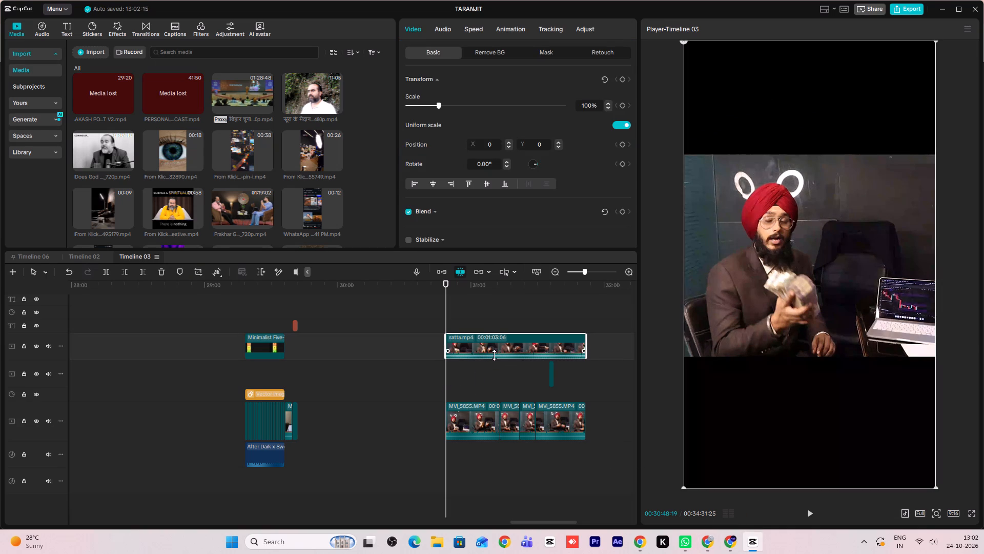
drag(494, 355, 490, 390)
Play and skim the placed satta.mp4 clip to check its captions and its alignment with the original footage below.
click(490, 390)
drag(490, 390, 450, 399)
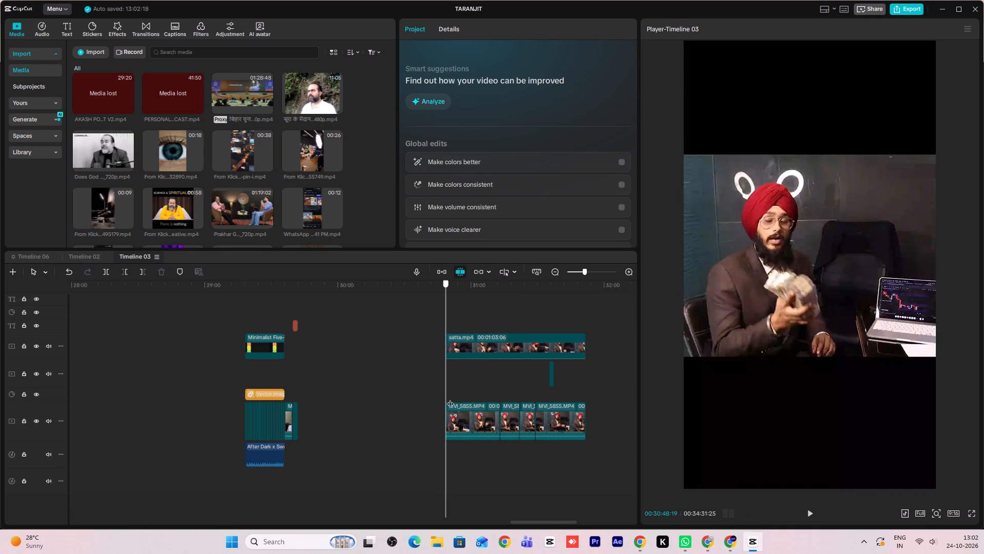
drag(450, 399, 447, 401)
key(space)
key(space)
key(space)
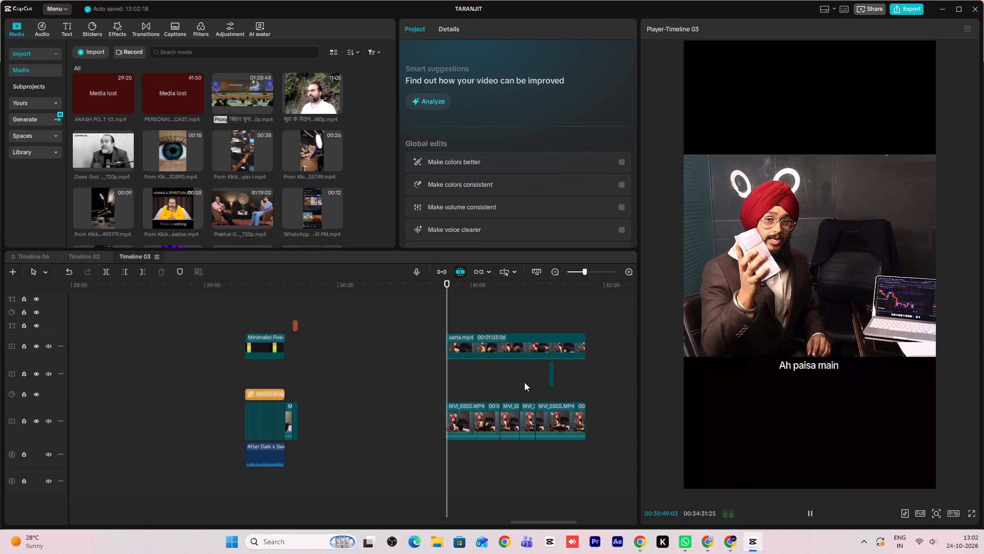
key(space)
click(558, 315)
drag(558, 315, 569, 328)
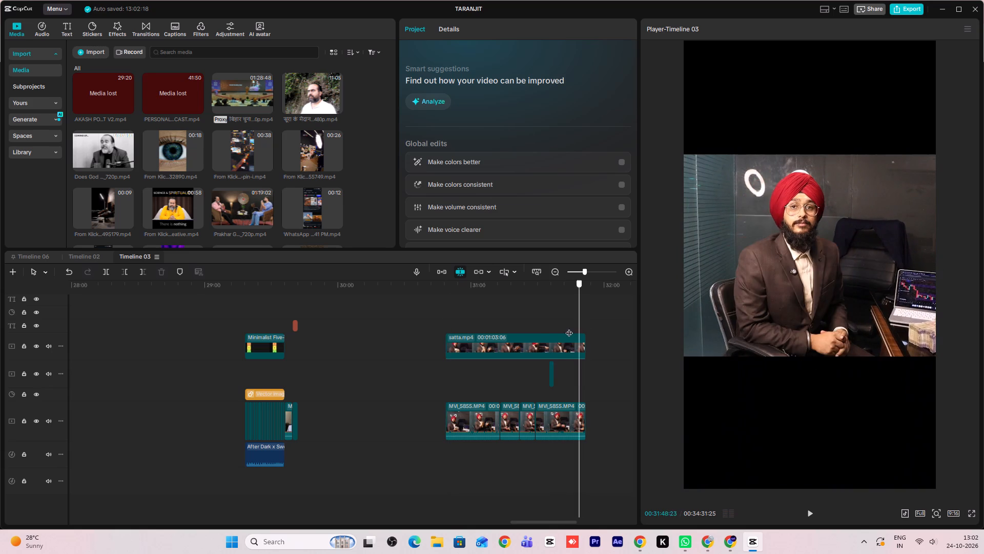
drag(569, 328, 521, 336)
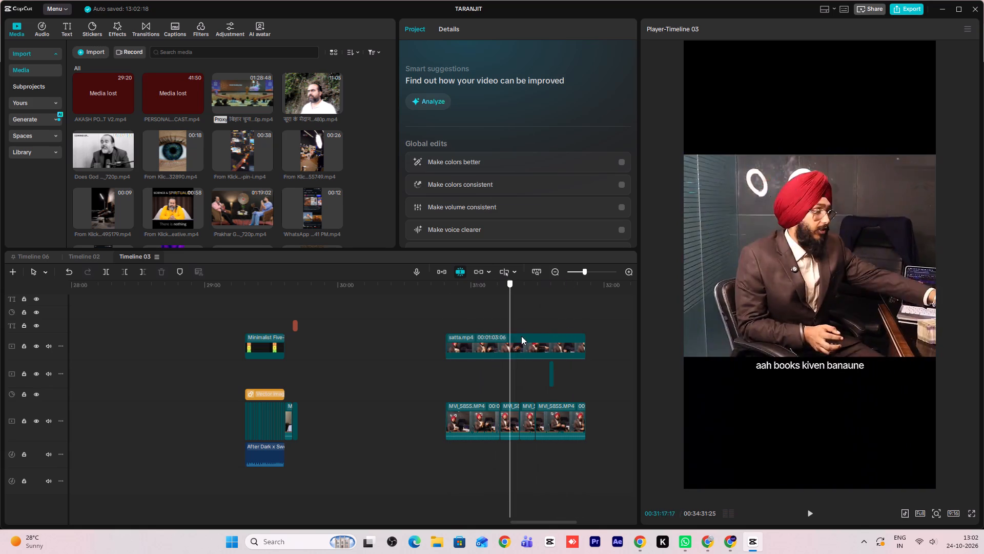
drag(521, 336, 556, 345)
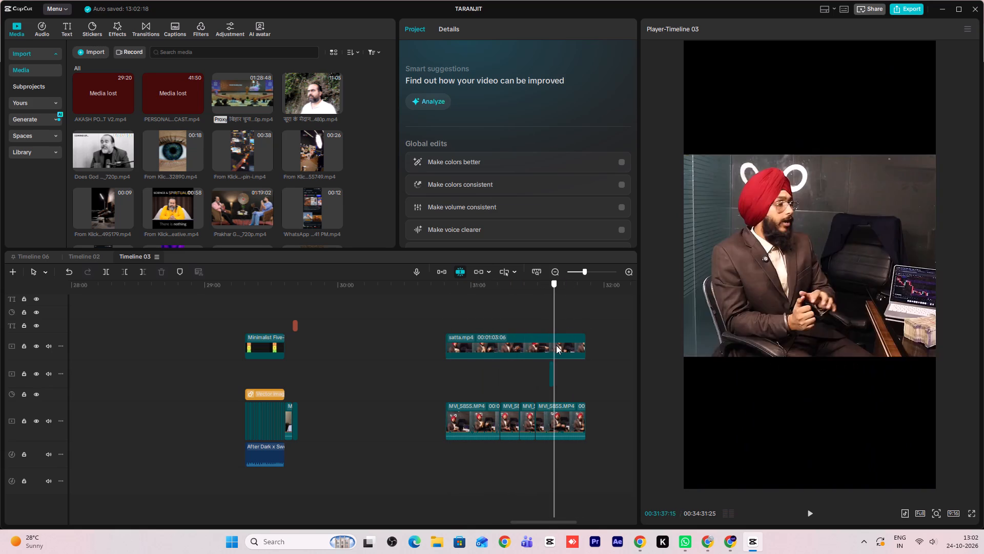
drag(556, 345, 448, 326)
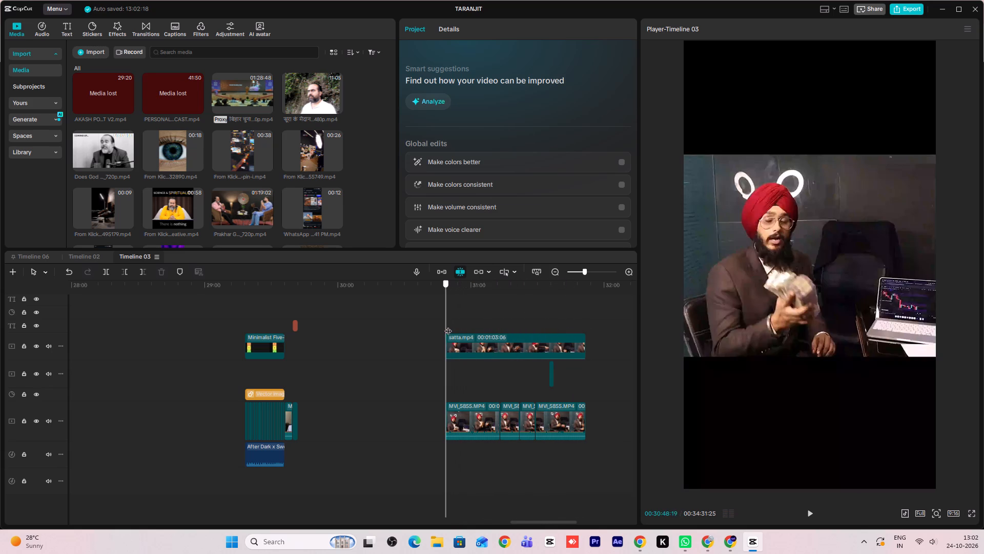
drag(448, 326, 442, 343)
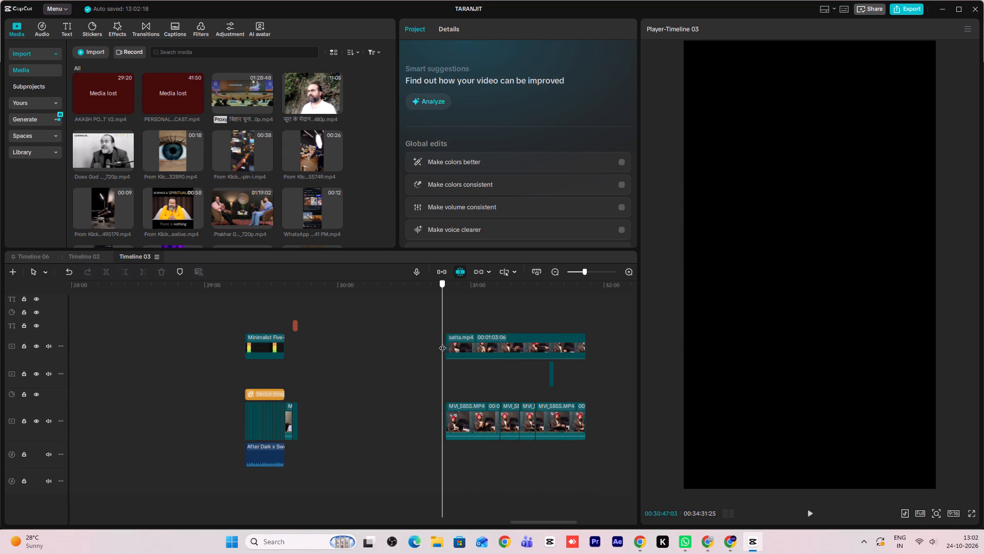
drag(442, 343, 443, 343)
key(space)
key(space)
Copy the two closing MVI_6140 clips and their phone-number title from the earlier video and paste them at the end of satta.mp4.
ctrl+scroll(319, 445, up, 7)
ctrl+middle_drag(319, 438, 313, 421)
ctrl+scroll(320, 422, down, 20)
ctrl+scroll(320, 422, down, 6)
ctrl+scroll(471, 471, up, 14)
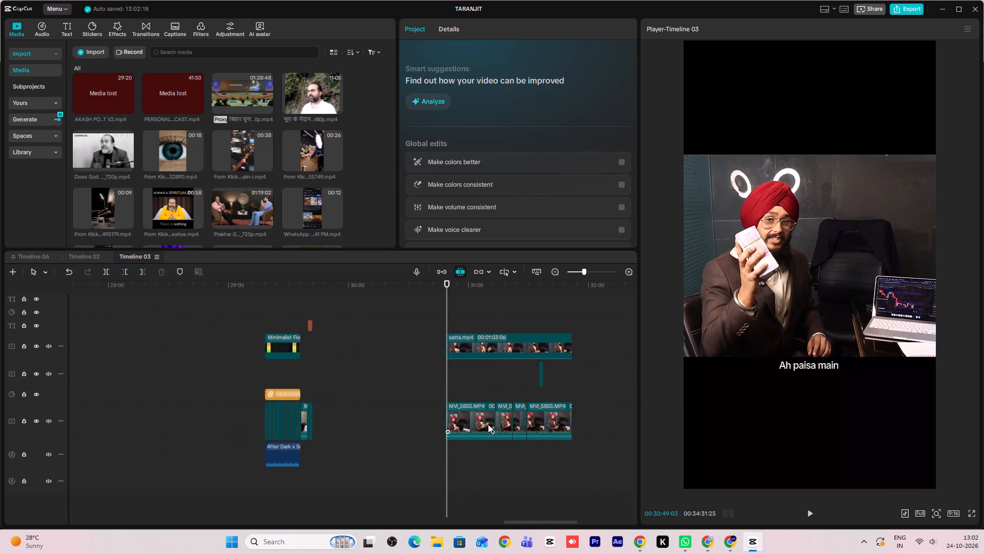
ctrl+scroll(492, 438, down, 12)
ctrl+scroll(410, 440, up, 18)
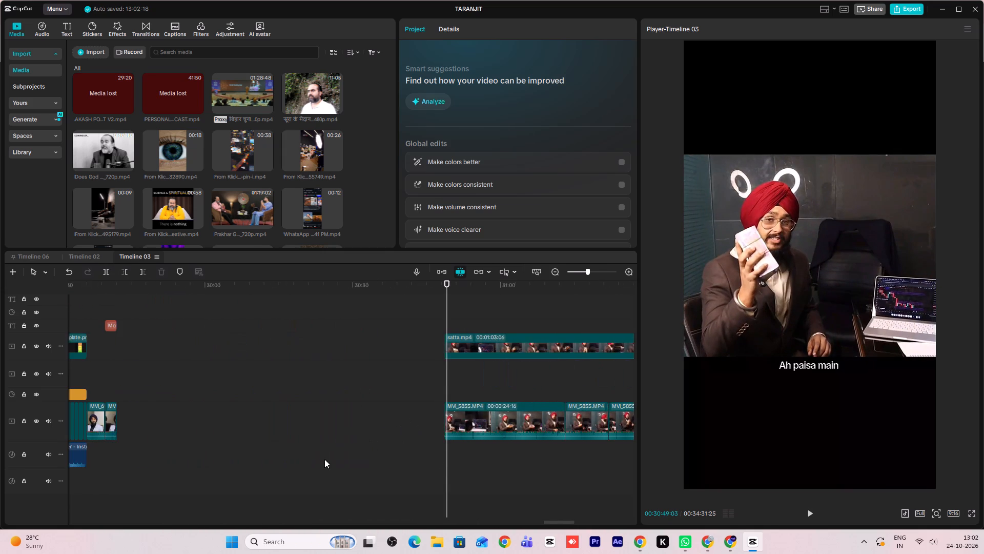
drag(253, 451, 314, 446)
ctrl+scroll(292, 440, up, 4)
drag(268, 456, 345, 459)
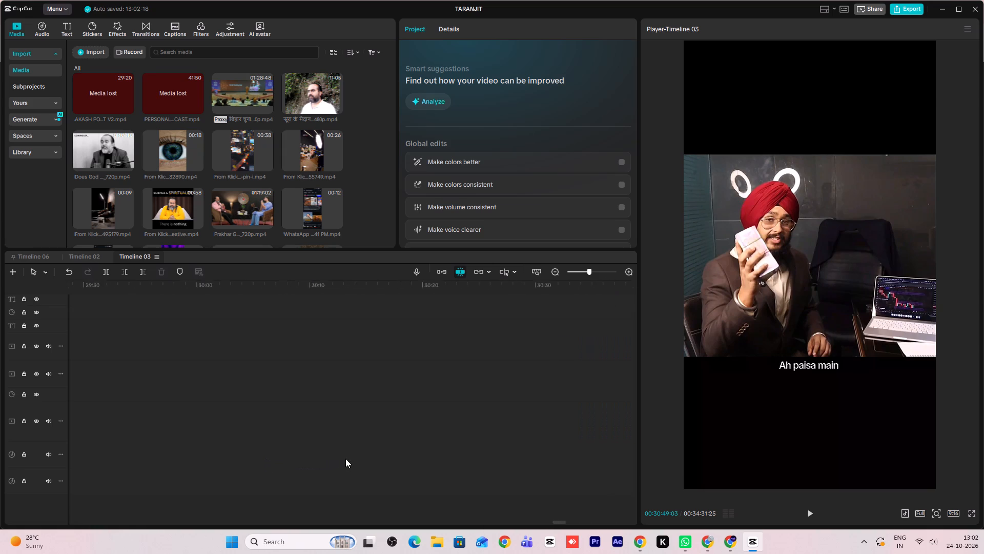
drag(345, 459, 318, 427)
drag(293, 427, 204, 320)
click(282, 436)
drag(258, 430, 197, 420)
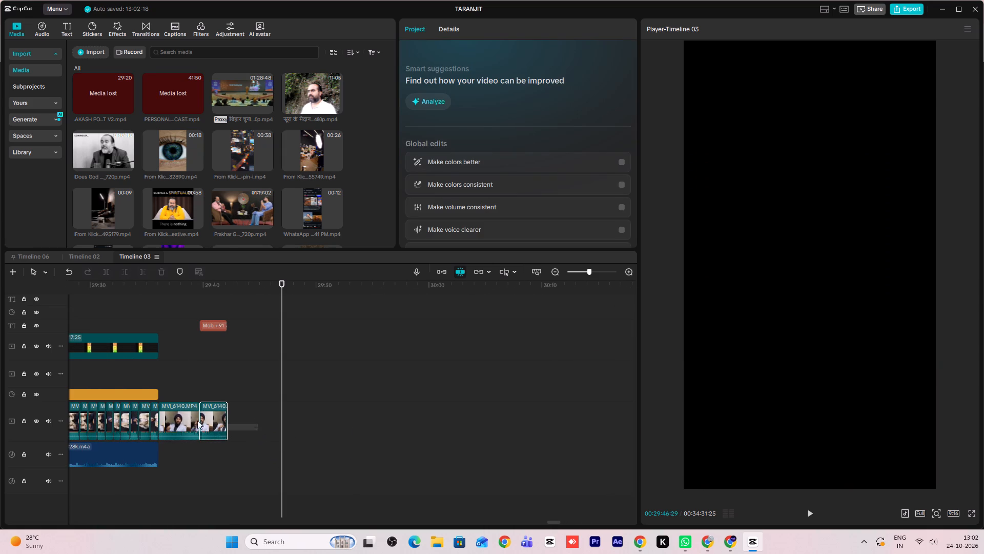
drag(197, 420, 196, 319)
key(ctrl+c)
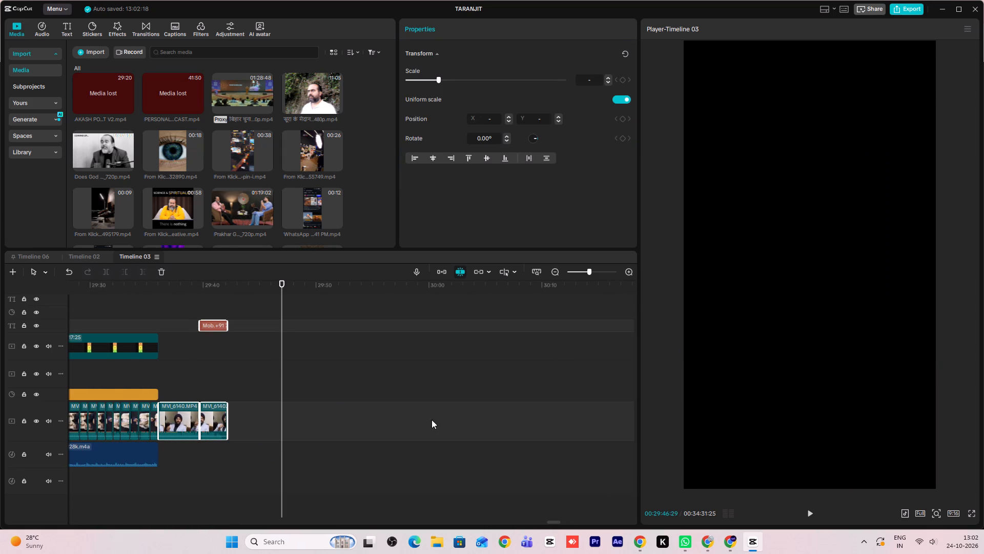
ctrl+scroll(488, 402, down, 20)
ctrl+scroll(488, 402, down, 2)
click(434, 384)
drag(434, 384, 424, 384)
key(ctrl+v)
Play the transition from the end of satta.mp4 into the pasted MVI_6140 ending clips.
ctrl+scroll(467, 464, up, 10)
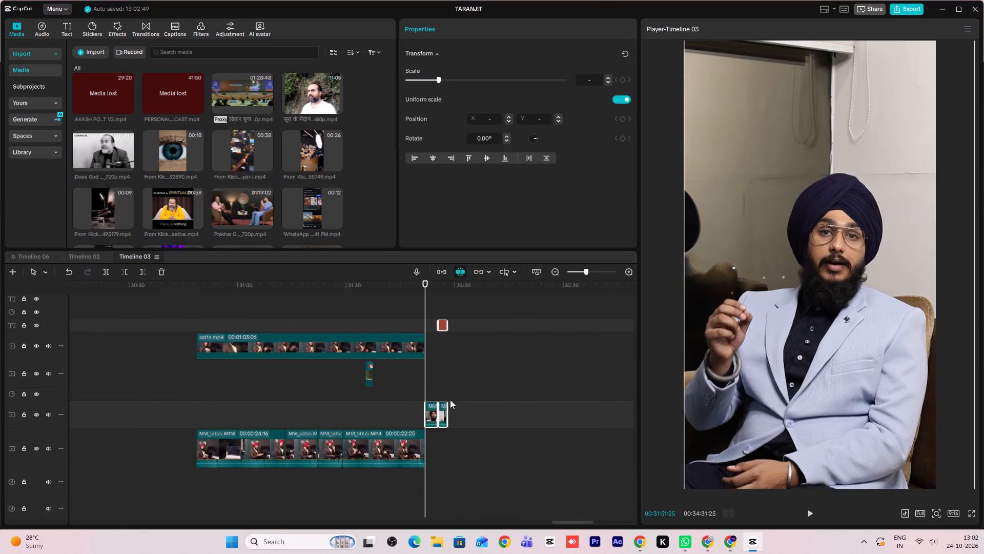
ctrl+scroll(450, 400, up, 9)
click(414, 378)
key(space)
ctrl+drag(471, 457, 480, 472)
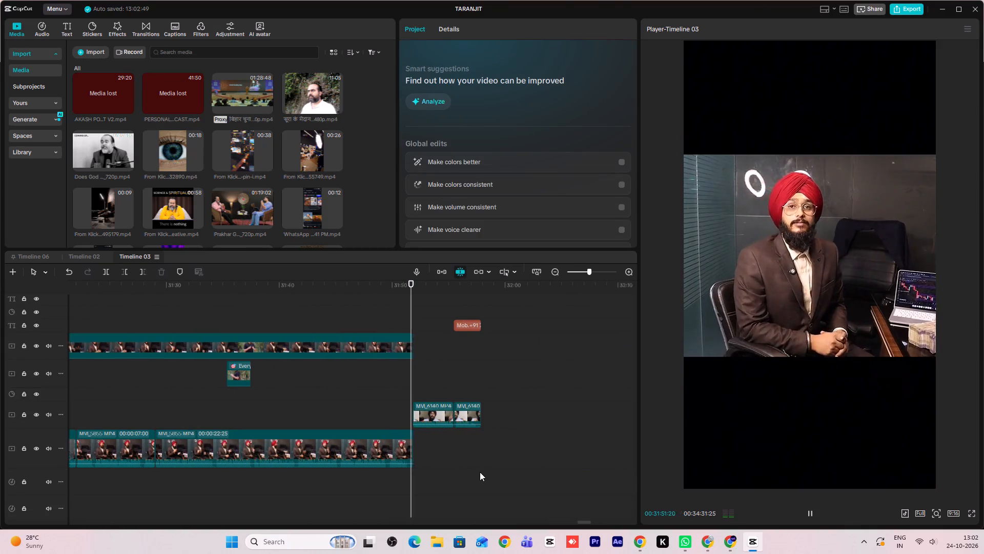
ctrl+drag(480, 472, 483, 478)
key(space)
ctrl+scroll(406, 431, up, 12)
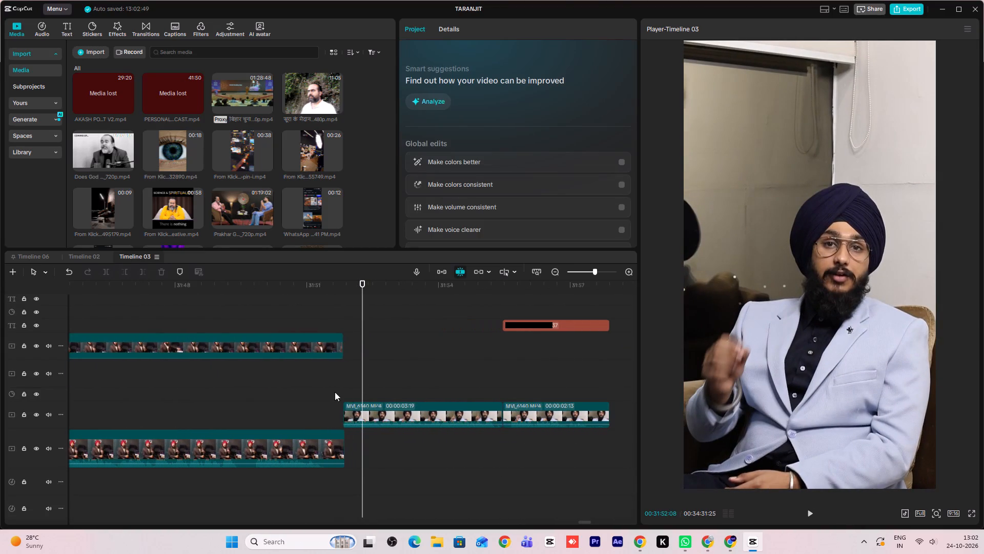
double_click(345, 388)
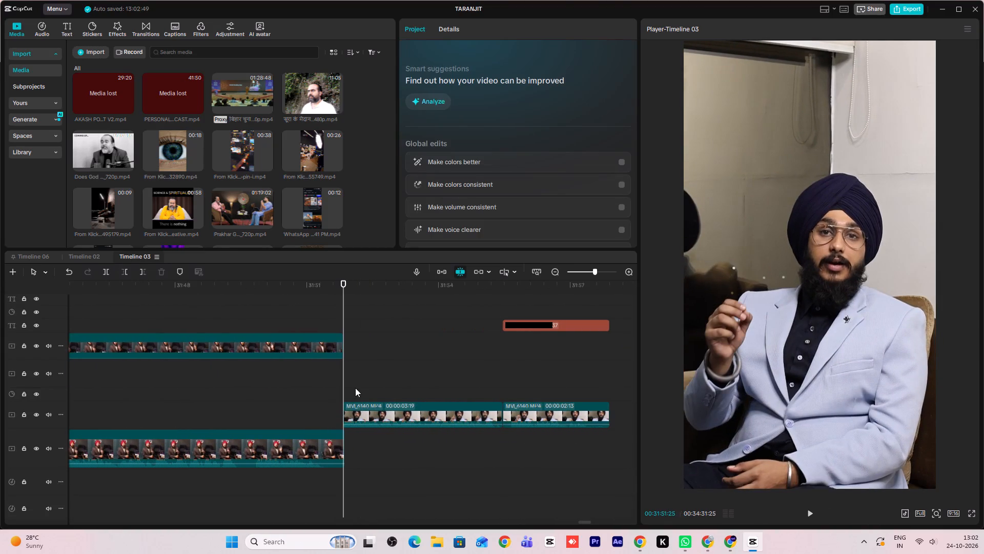
key(Left)
key(space)
drag(420, 448, 470, 495)
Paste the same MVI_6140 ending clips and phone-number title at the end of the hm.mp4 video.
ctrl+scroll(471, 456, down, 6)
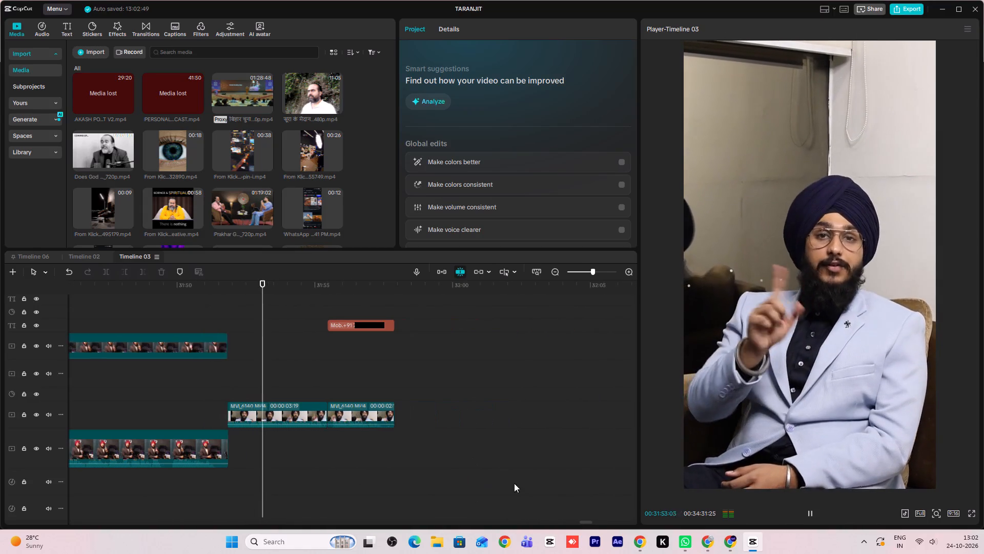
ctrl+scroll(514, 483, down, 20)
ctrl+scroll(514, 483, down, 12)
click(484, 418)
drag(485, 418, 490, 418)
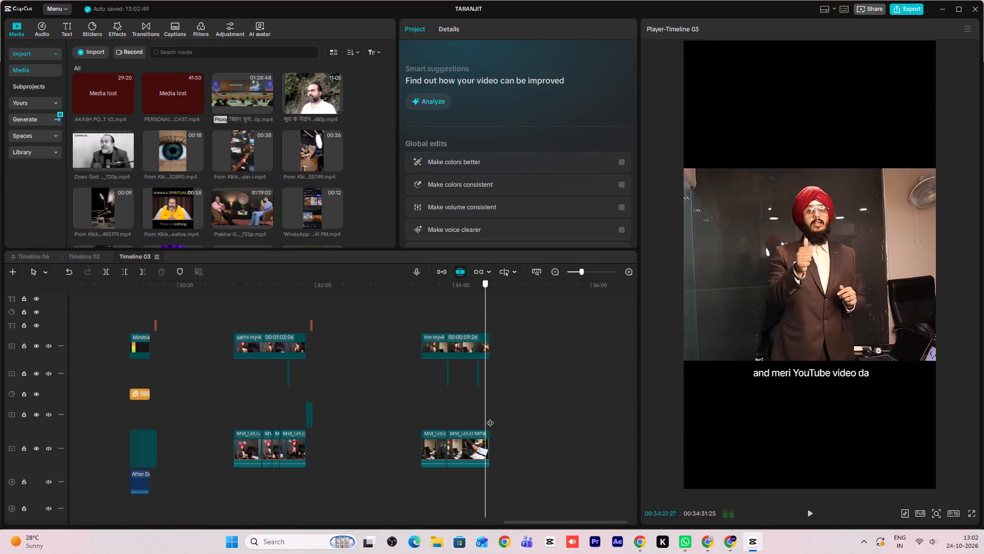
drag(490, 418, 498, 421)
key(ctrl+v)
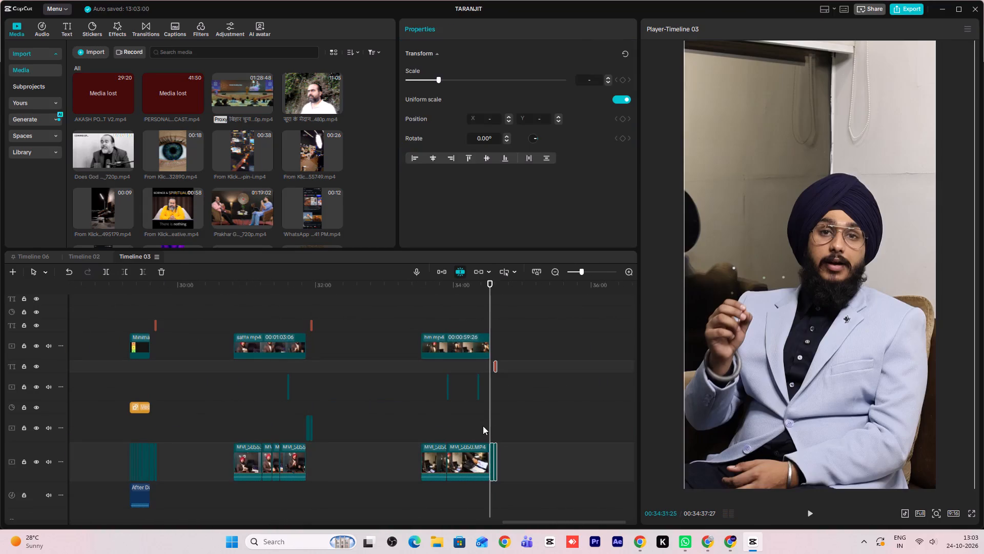
Play the end of hm.mp4 leading into the newly pasted ending clips.
click(483, 426)
key(space)
ctrl+scroll(511, 473, up, 15)
click(530, 423)
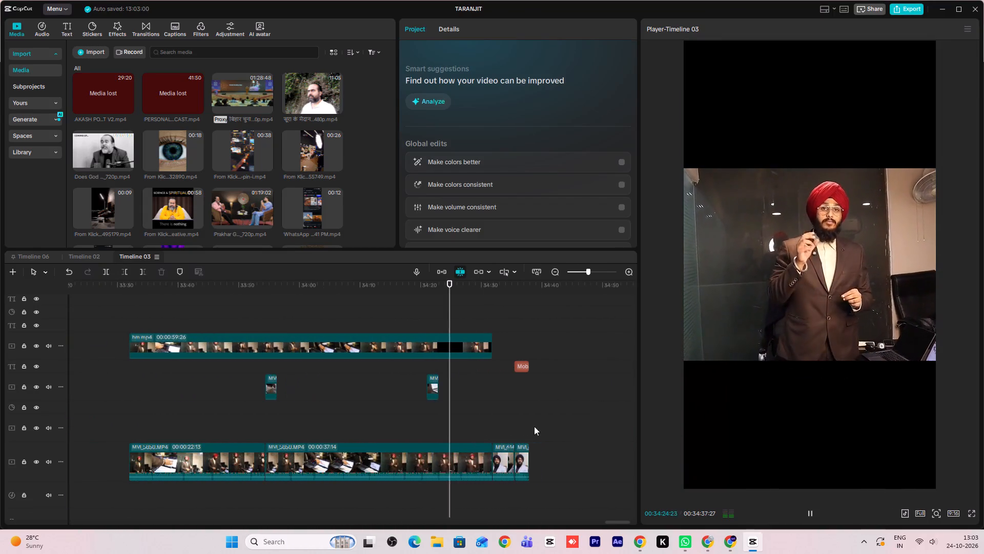
double_click(488, 415)
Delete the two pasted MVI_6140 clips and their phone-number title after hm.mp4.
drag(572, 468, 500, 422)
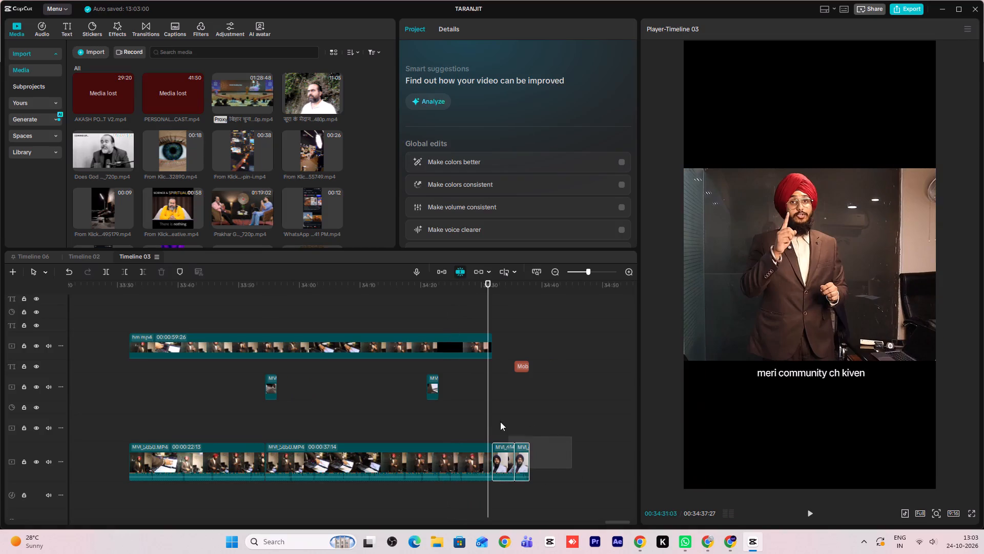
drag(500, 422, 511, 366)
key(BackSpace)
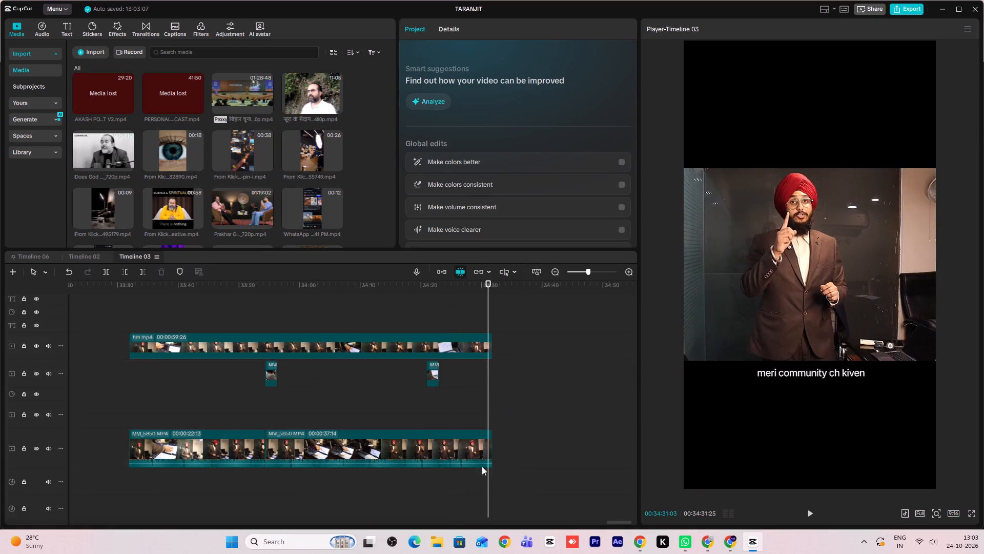
Delete the two pasted MVI_6140 ending clips after satta.mp4.
ctrl+scroll(435, 465, down, 12)
ctrl+scroll(332, 463, up, 1)
ctrl+scroll(327, 448, down, 5)
drag(319, 399, 291, 368)
key(BackSpace)
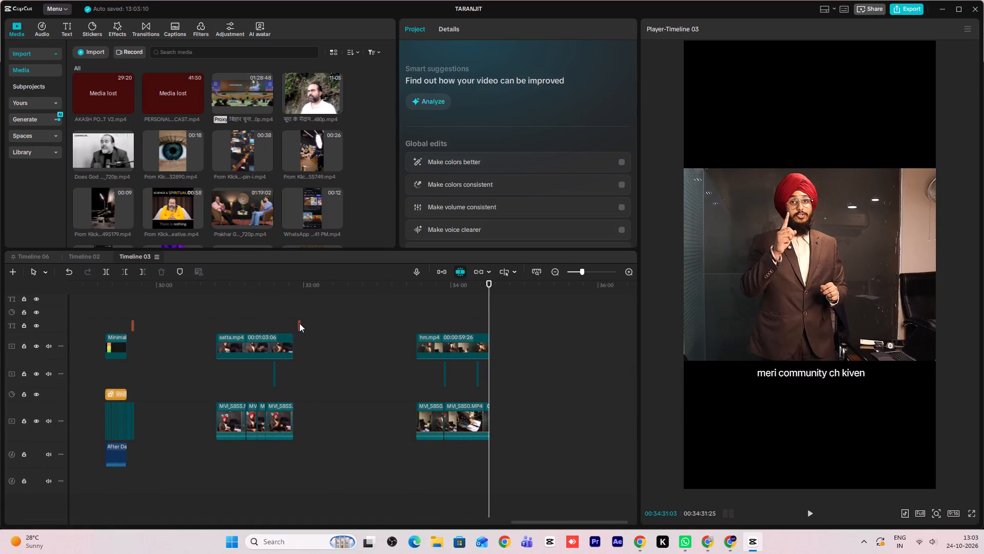
Delete the leftover phone-number title after satta.mp4.
click(299, 323)
key(BackSpace)
Copy the "Inside a Trader's Live PNL Dashboard" title from above 87.mp4 and paste it at the start of satta.mp4.
click(293, 326)
drag(293, 326, 223, 321)
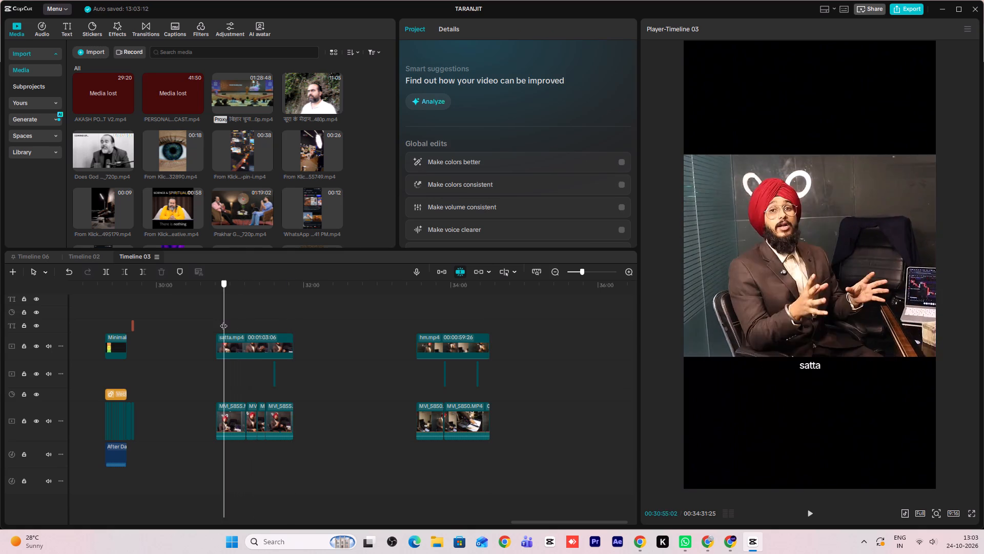
drag(223, 321, 218, 320)
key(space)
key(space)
ctrl+scroll(329, 432, down, 17)
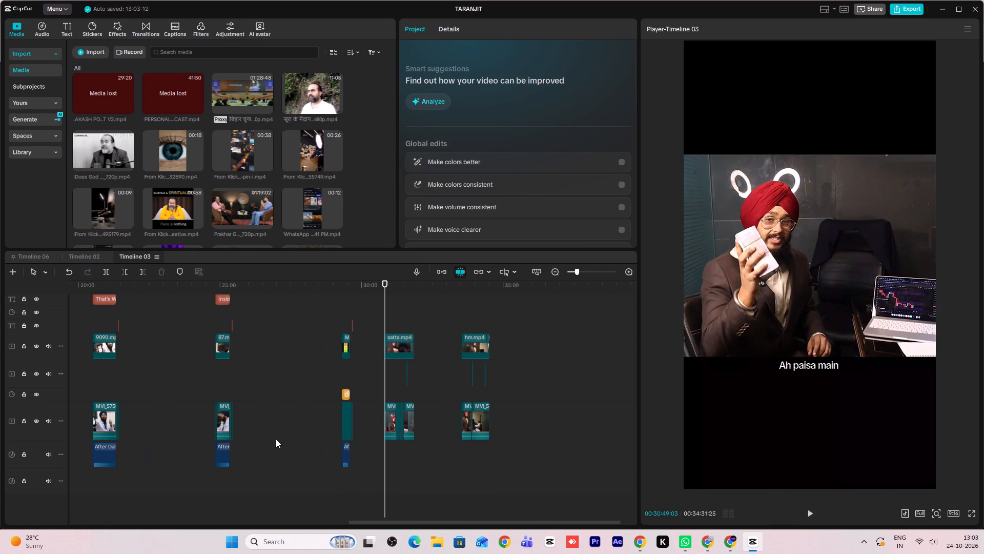
scroll(275, 435, up, 7)
click(227, 383)
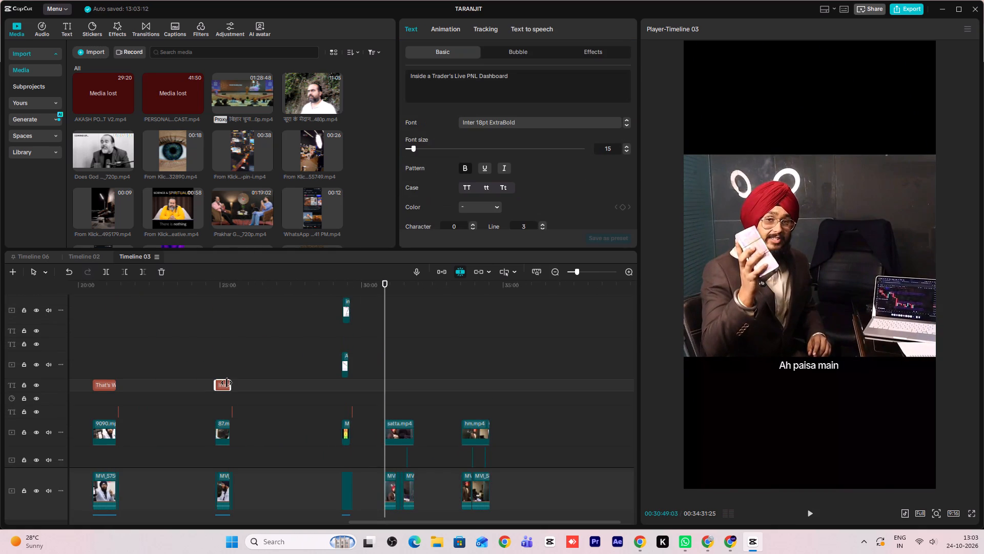
key(ctrl+c)
key(ctrl+v)
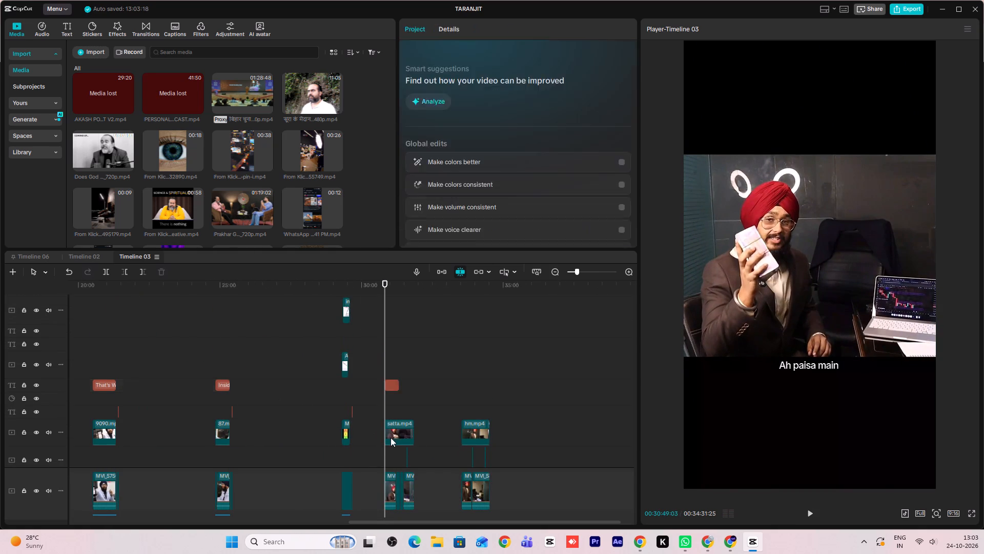
Extend the pasted PNL Dashboard title so it runs to the end of satta.mp4.
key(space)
ctrl+scroll(471, 469, up, 15)
ctrl+middle_drag(462, 426, 458, 411)
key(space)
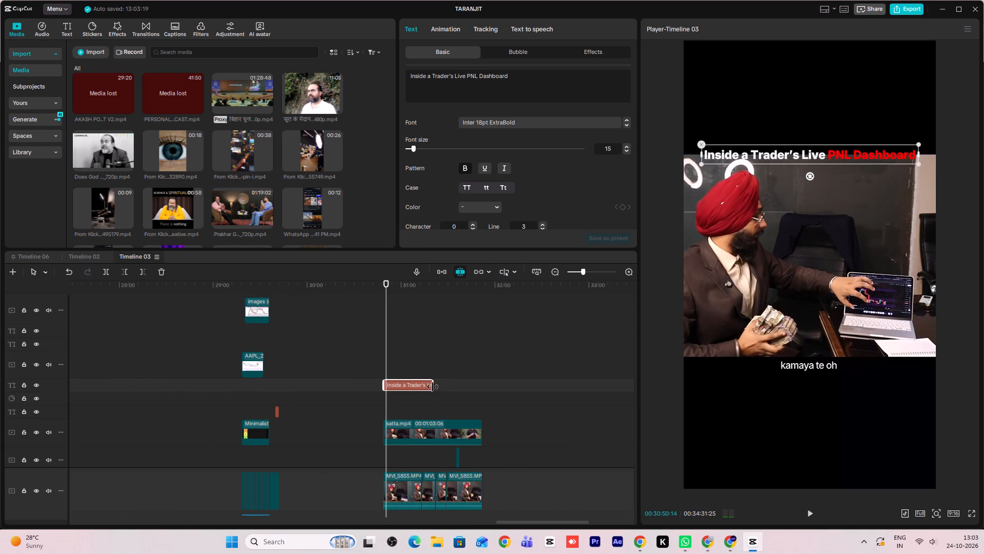
drag(434, 385, 477, 393)
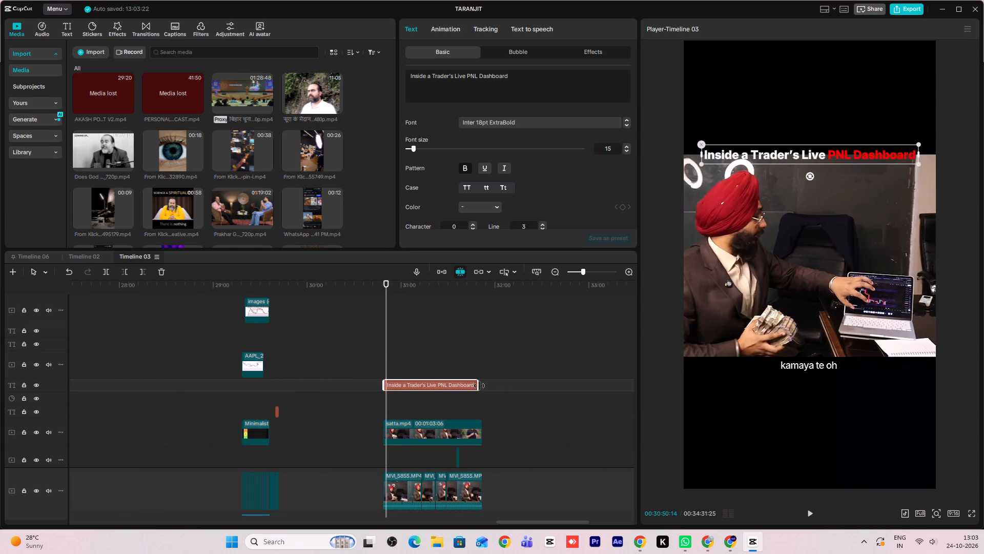
click(479, 386)
click(442, 353)
drag(442, 353, 391, 359)
Move the satta.mp4 title up in the frame, centred just above the video picture, and play it back.
click(413, 381)
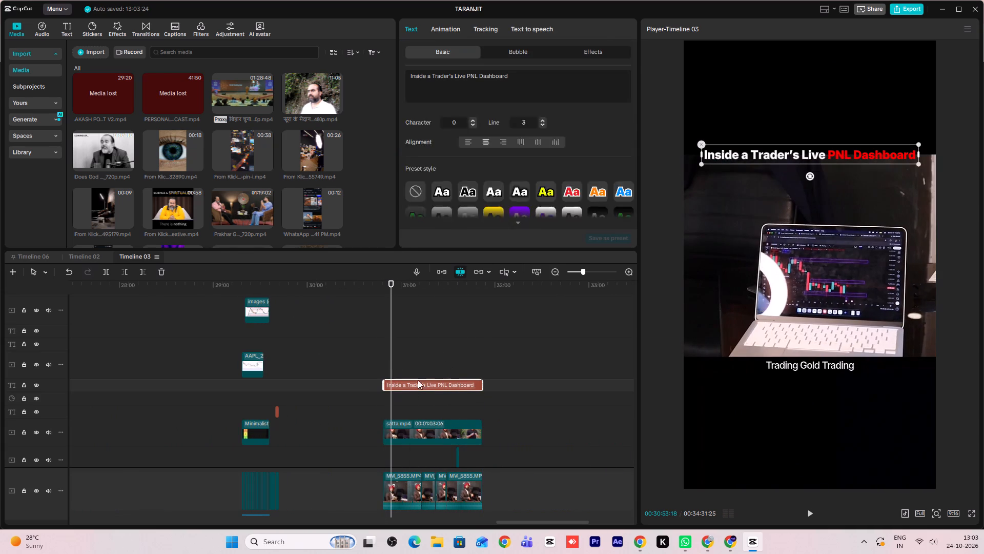
drag(816, 150, 817, 134)
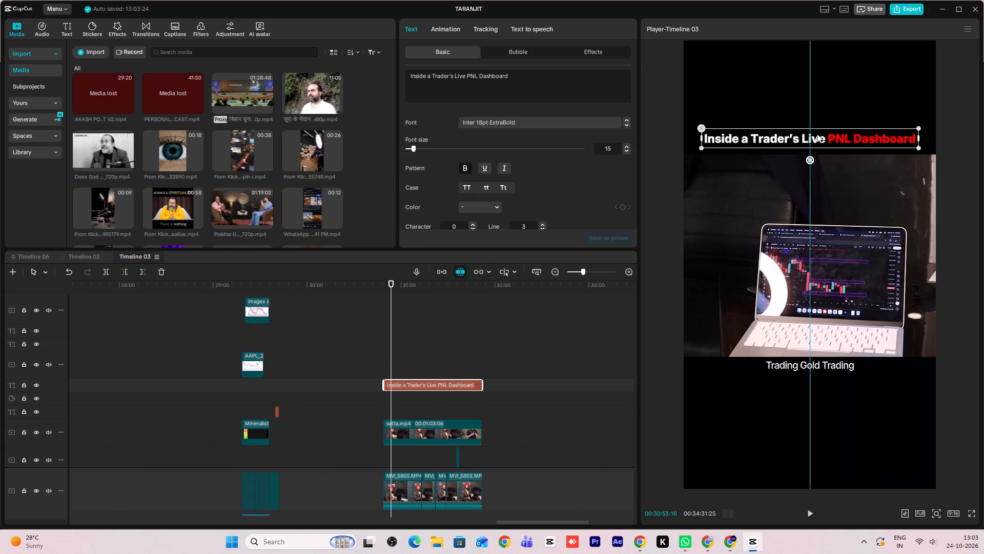
drag(817, 134, 817, 138)
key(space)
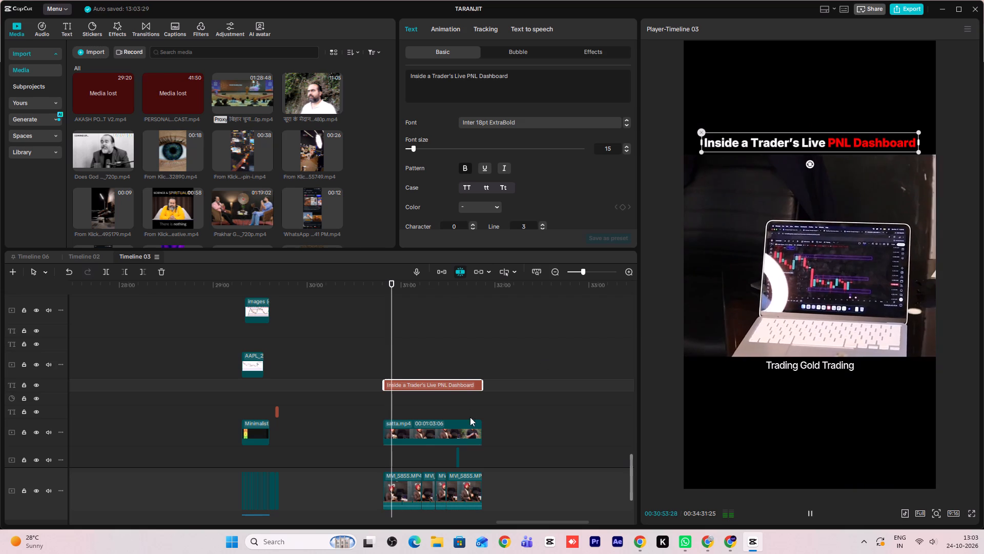
Paste the "Inside a Trader's Live PNL Dashboard" title at the start of hm.mp4 and extend it to the clip's end.
click(425, 360)
ctrl+scroll(447, 386, down, 14)
click(492, 387)
drag(492, 387, 497, 388)
key(ctrl+v)
drag(512, 385, 524, 388)
click(798, 154)
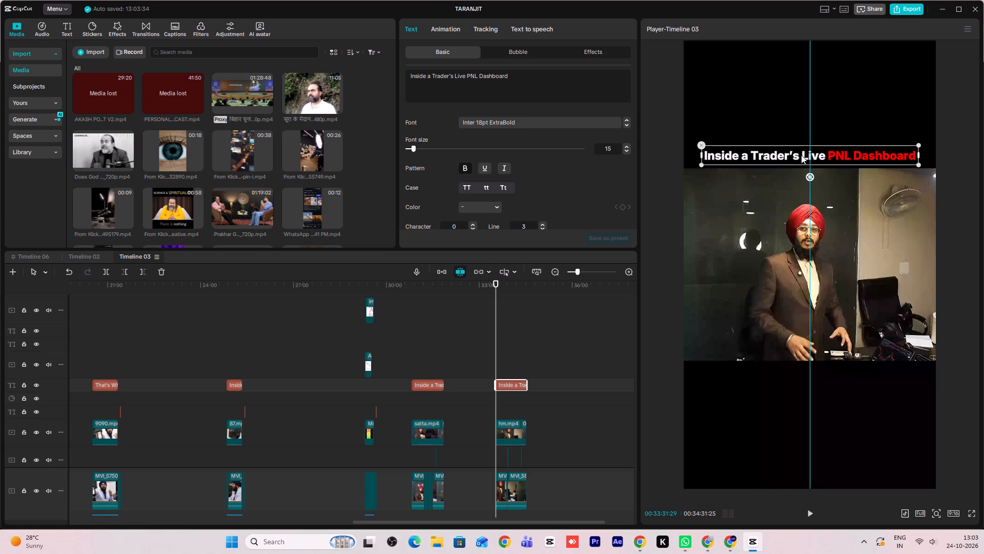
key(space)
click(516, 357)
drag(516, 357, 504, 358)
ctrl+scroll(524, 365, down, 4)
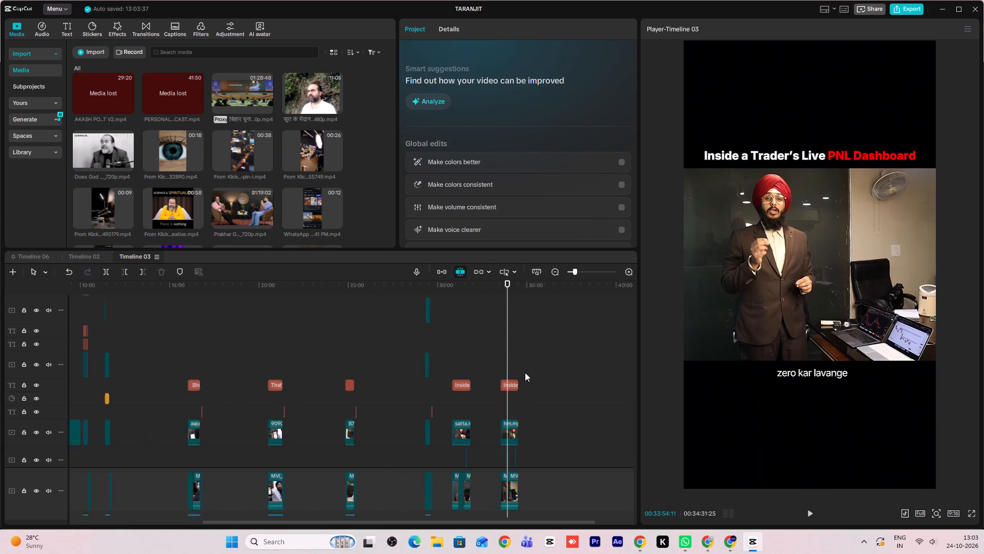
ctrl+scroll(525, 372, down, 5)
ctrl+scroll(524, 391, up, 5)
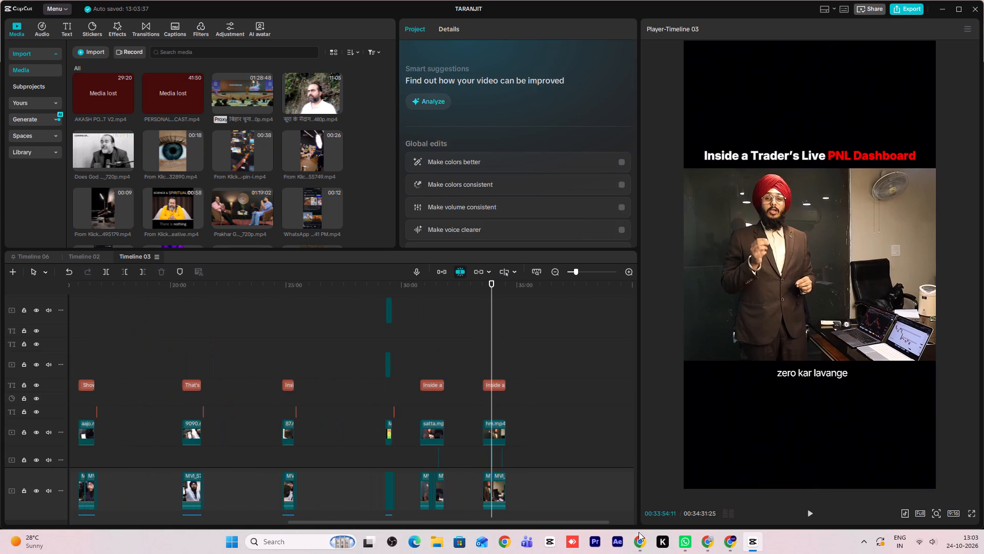